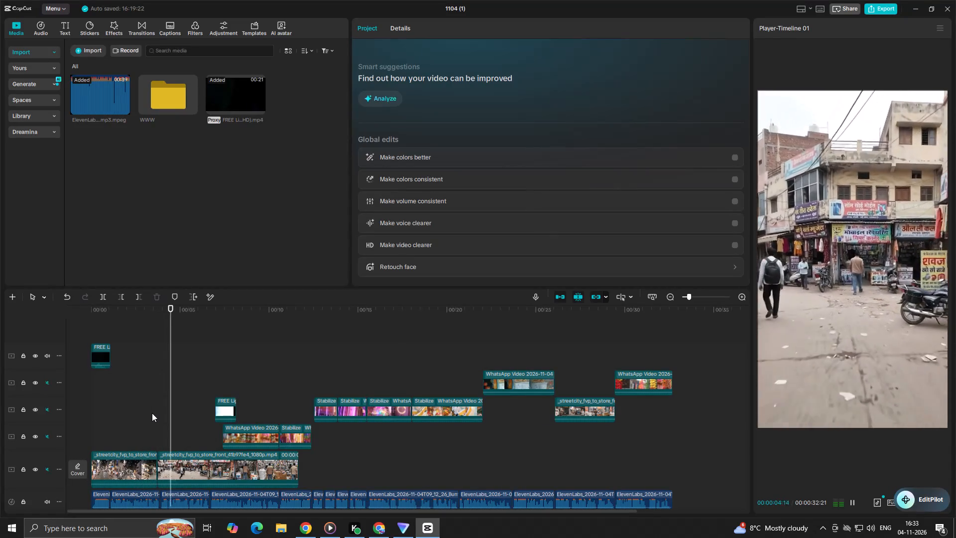
# Copy the light leak clip from about 7 s to the top overlay track, then extend the copy's start back to about 2.6 s.
pyautogui.press('space')
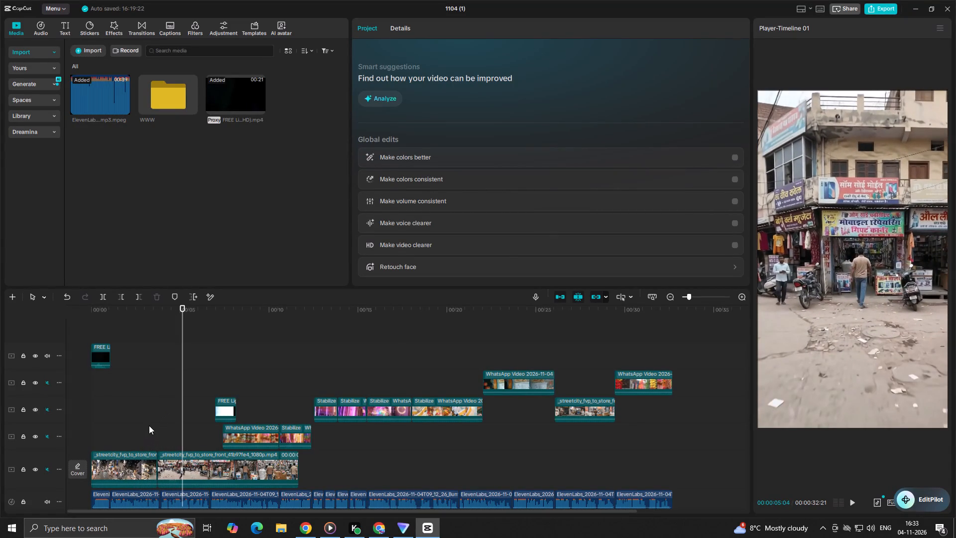
pyautogui.click(148, 423)
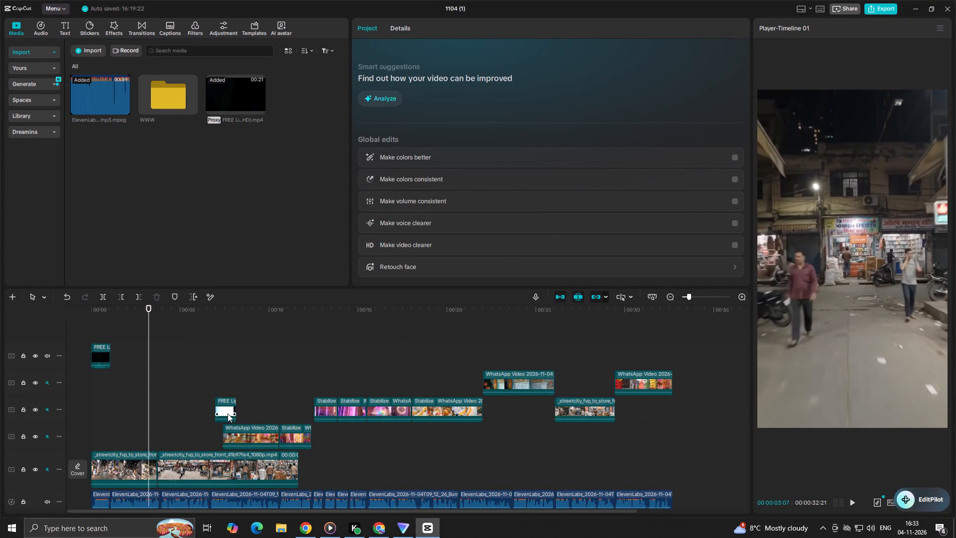
pyautogui.keyDown('alt'); pyautogui.moveTo(224, 410); pyautogui.dragTo(178, 366); pyautogui.keyUp('alt')
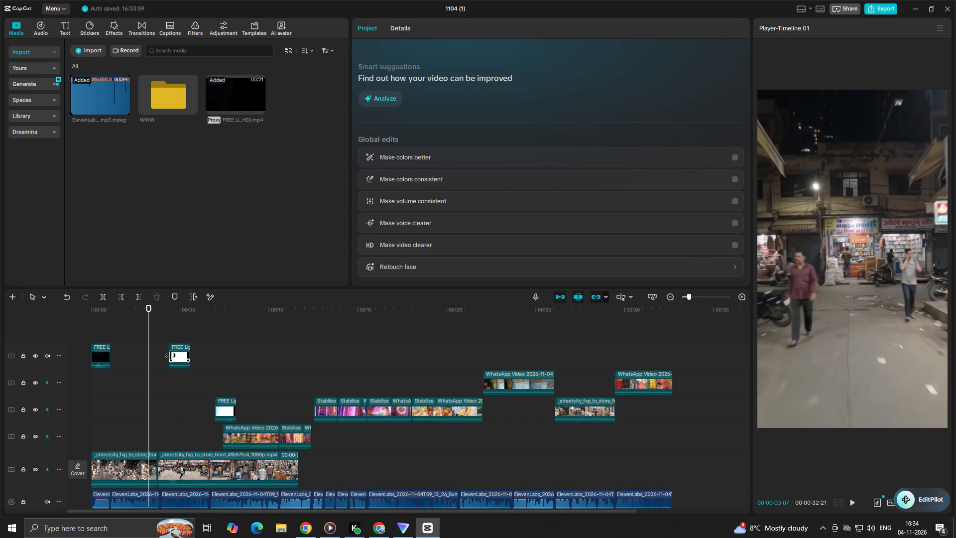
pyautogui.click(170, 355)
pyautogui.moveTo(169, 355); pyautogui.dragTo(134, 355)
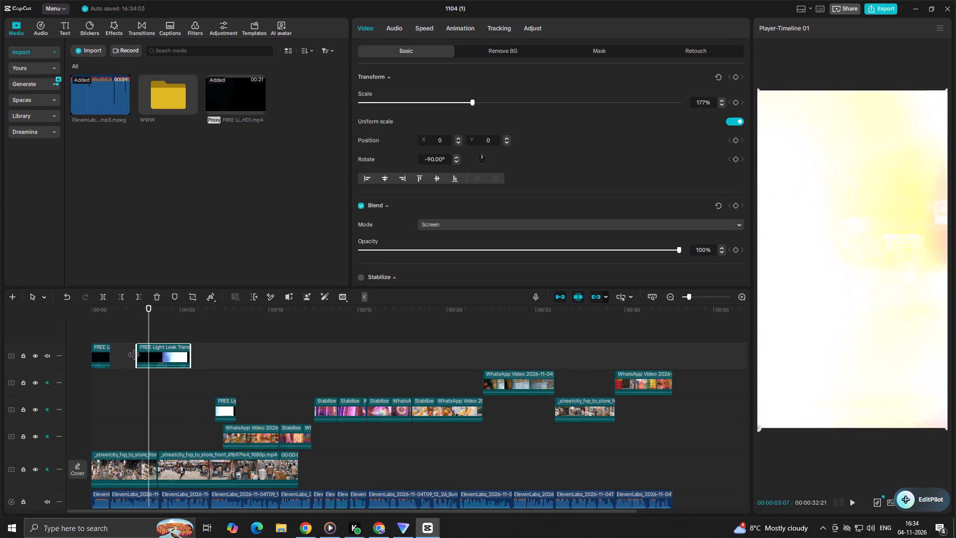
# Trim the copied light leak clip to start at 00:00:03:11 and end at 00:00:04:15.
pyautogui.press('space')
pyautogui.press('space')
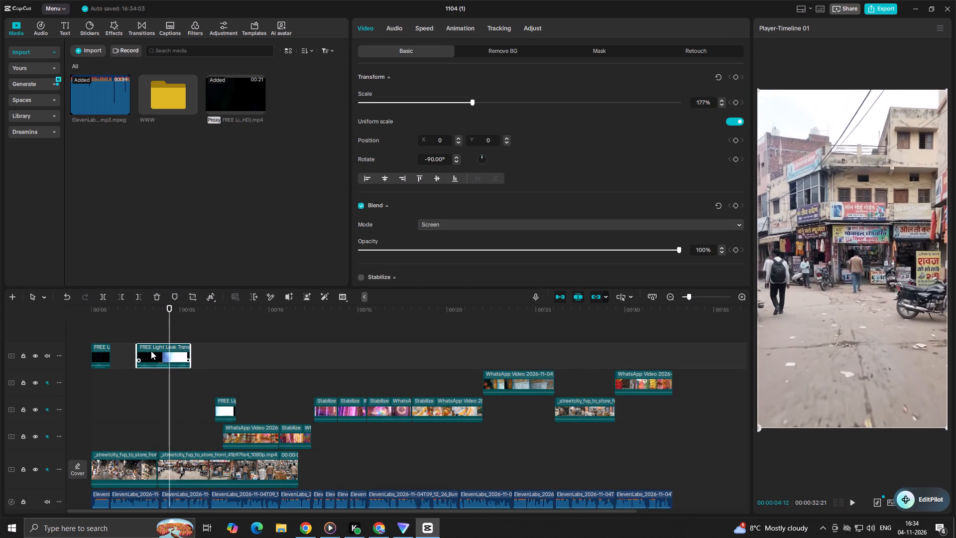
pyautogui.click(146, 337)
pyautogui.moveTo(145, 337); pyautogui.dragTo(133, 342)
pyautogui.press('space')
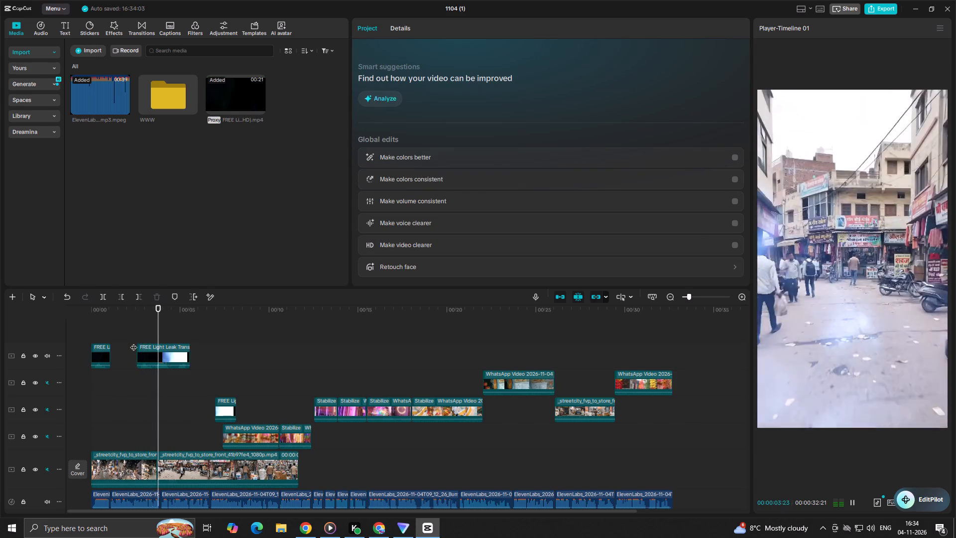
pyautogui.press('space')
pyautogui.click(147, 336)
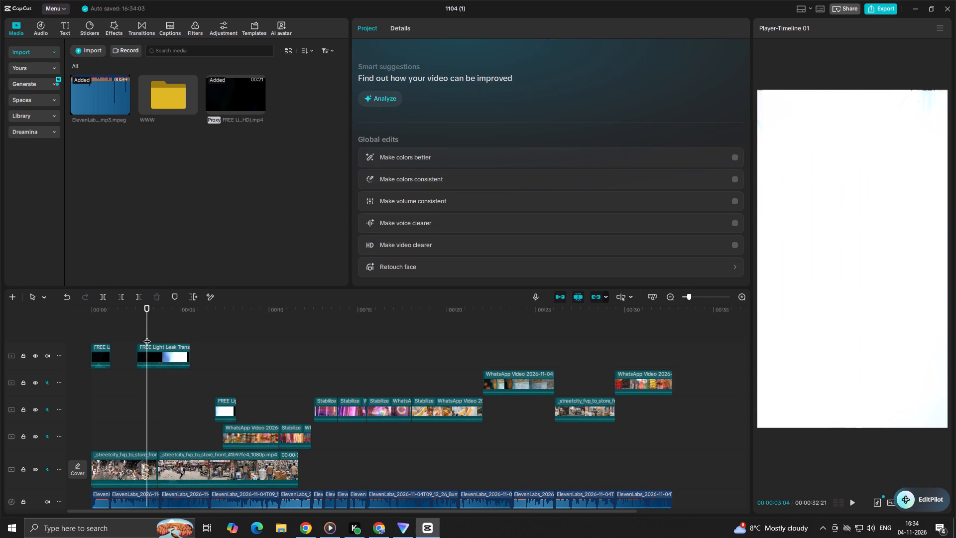
pyautogui.press('space')
pyautogui.press('space')
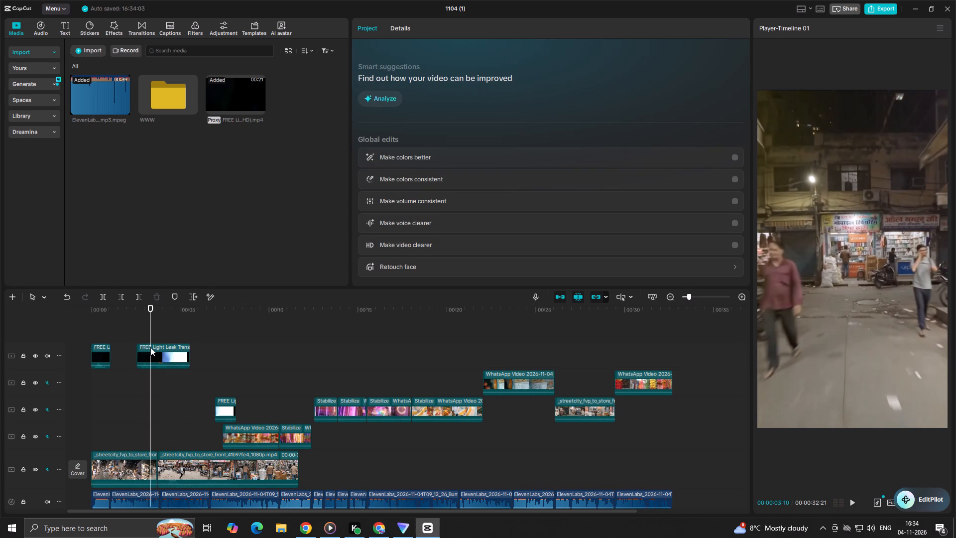
pyautogui.click(150, 347)
pyautogui.click(121, 301)
pyautogui.press('space')
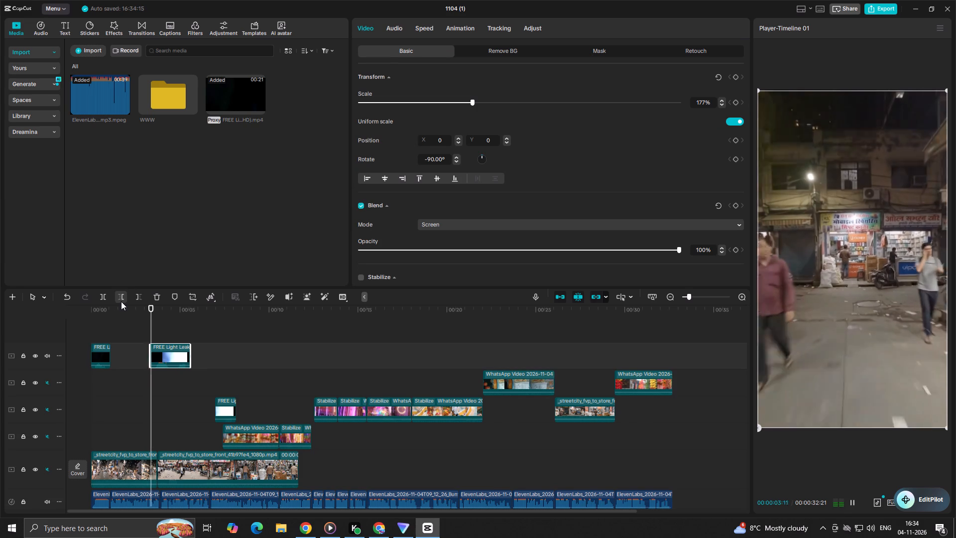
pyautogui.press('space')
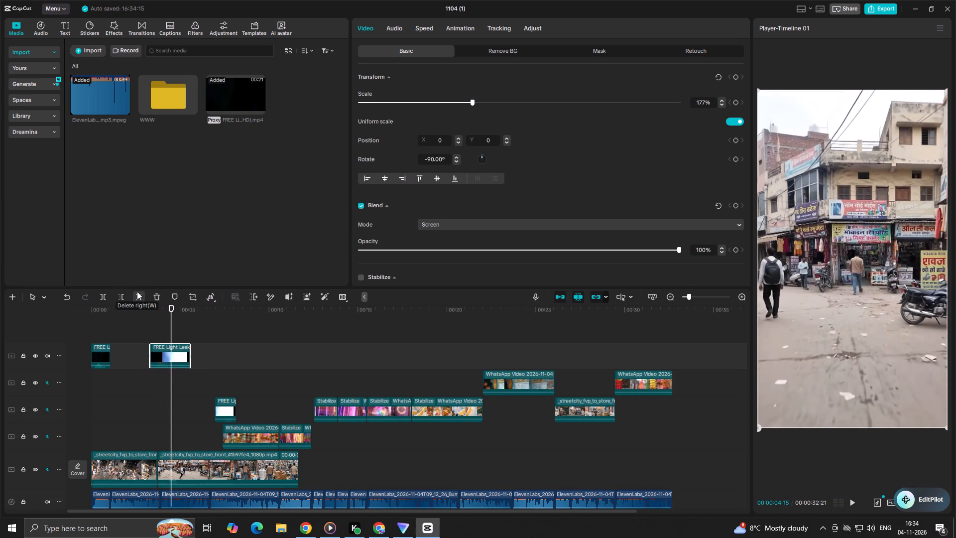
pyautogui.click(137, 292)
# Reposition the trimmed light leak to start at about 3.3 s, over the cut between the first two street clips, and preview it.
pyautogui.moveTo(157, 353); pyautogui.dragTo(150, 373)
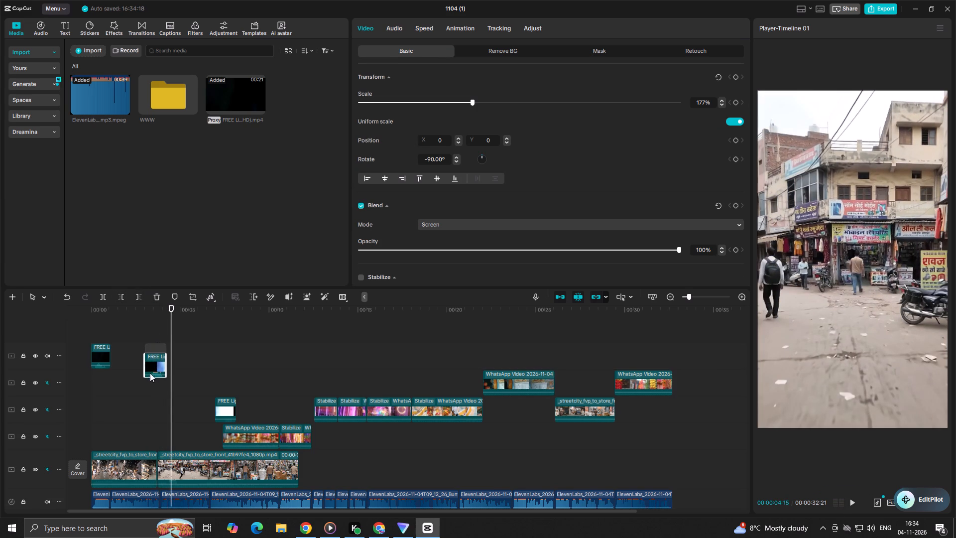
pyautogui.moveTo(150, 373); pyautogui.dragTo(148, 352)
pyautogui.click(133, 363)
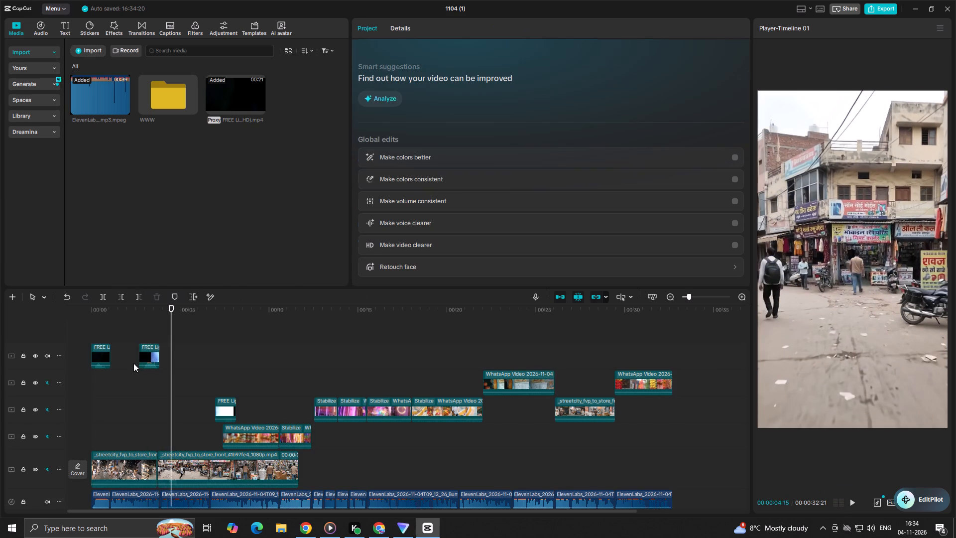
pyautogui.press('space')
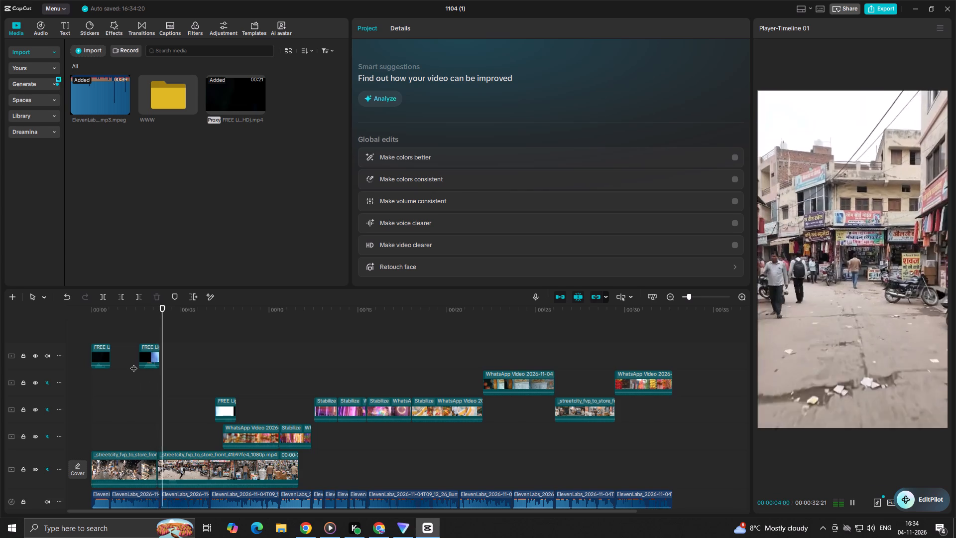
pyautogui.press('space')
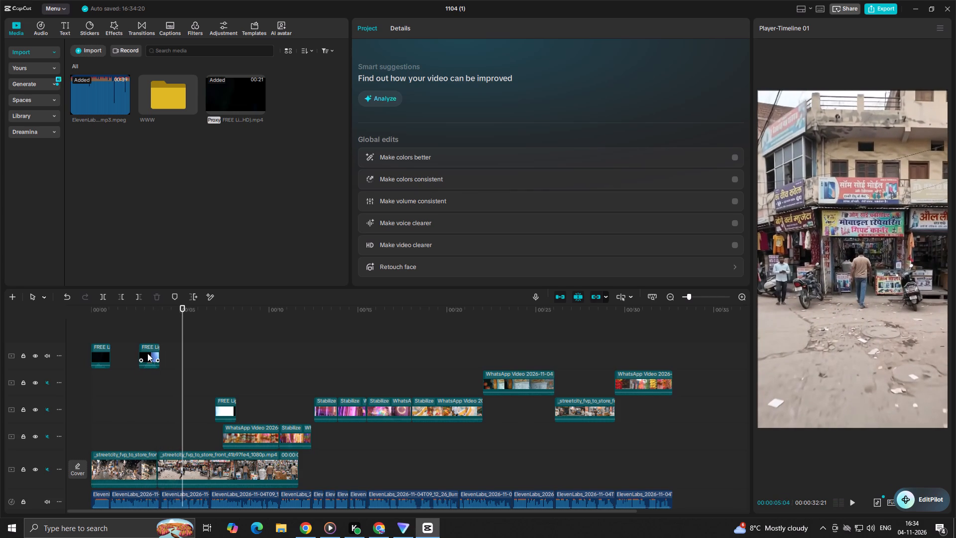
pyautogui.moveTo(147, 353); pyautogui.dragTo(157, 353)
pyautogui.click(145, 351)
pyautogui.press('space')
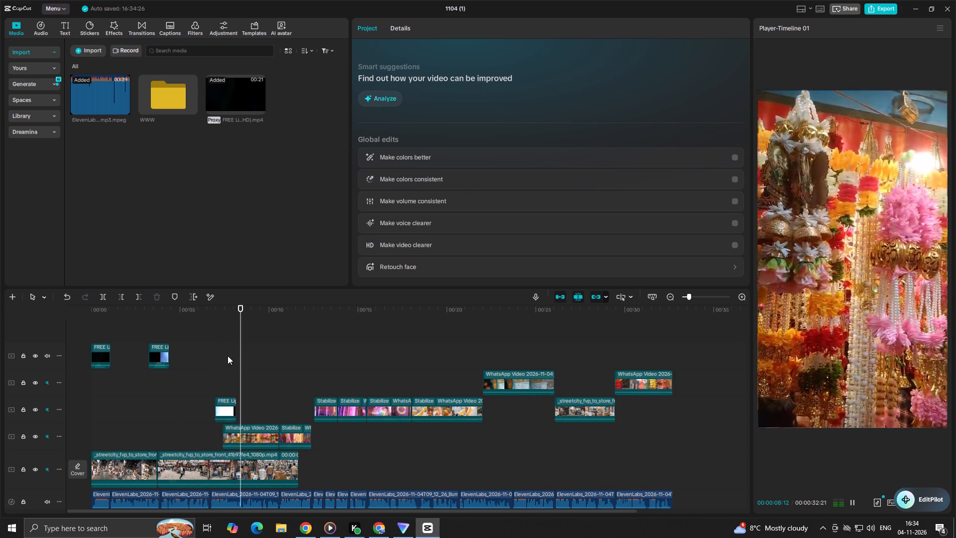
pyautogui.press('space')
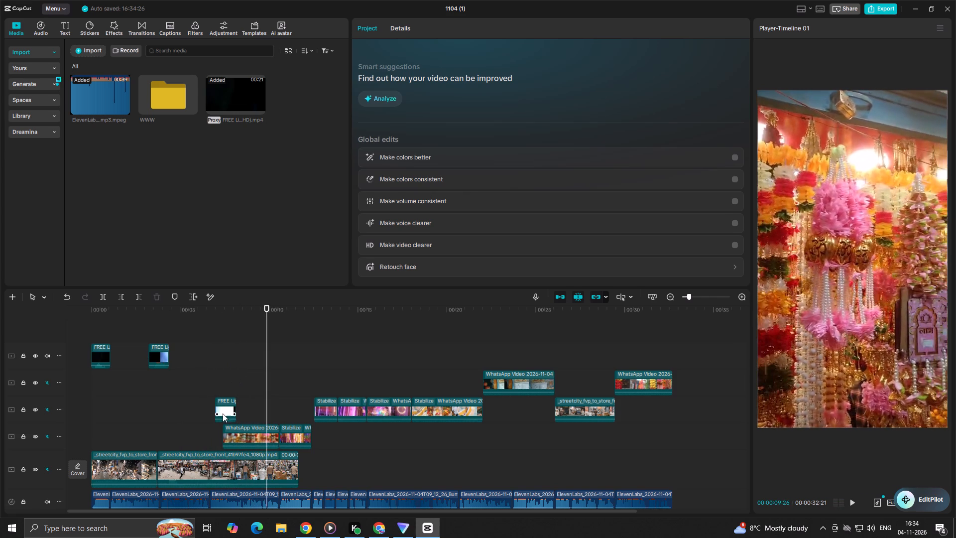
# Move the light leak clip at about 7 s up to the track holding the other light leaks, starting at about 6.7 s.
pyautogui.moveTo(224, 409); pyautogui.dragTo(220, 356)
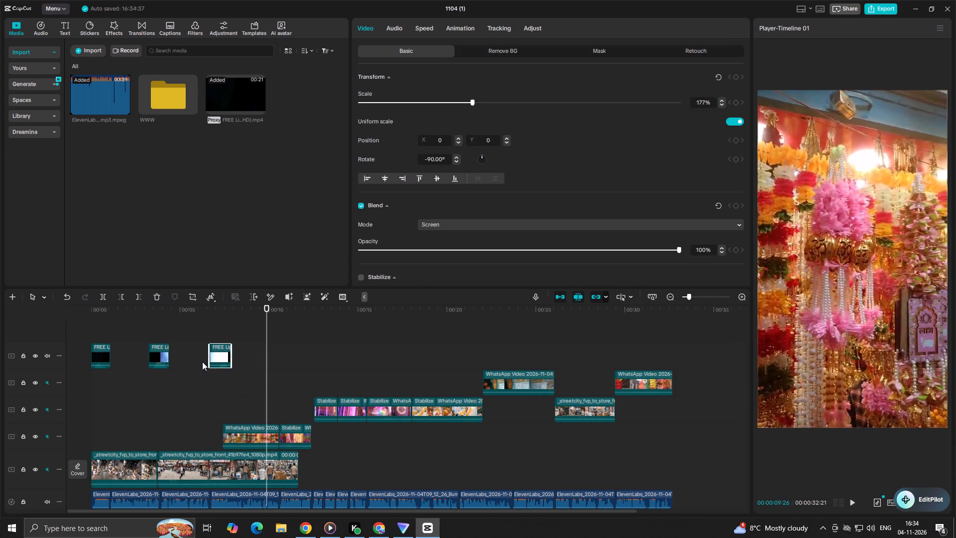
pyautogui.click(202, 356)
pyautogui.press('space')
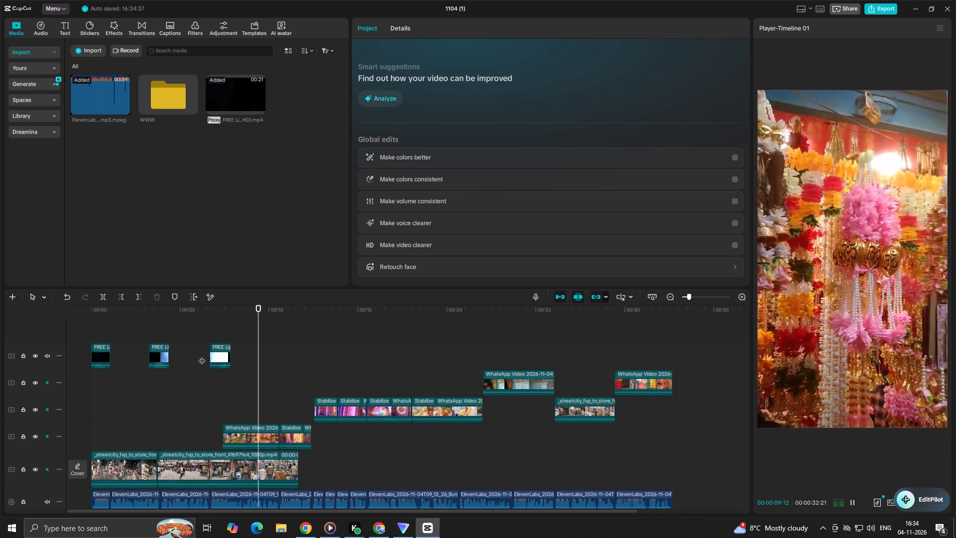
pyautogui.press('space')
# Copy the third light leak clip onto a new track above, starting at about 11.3 s, and preview it.
pyautogui.click(221, 351)
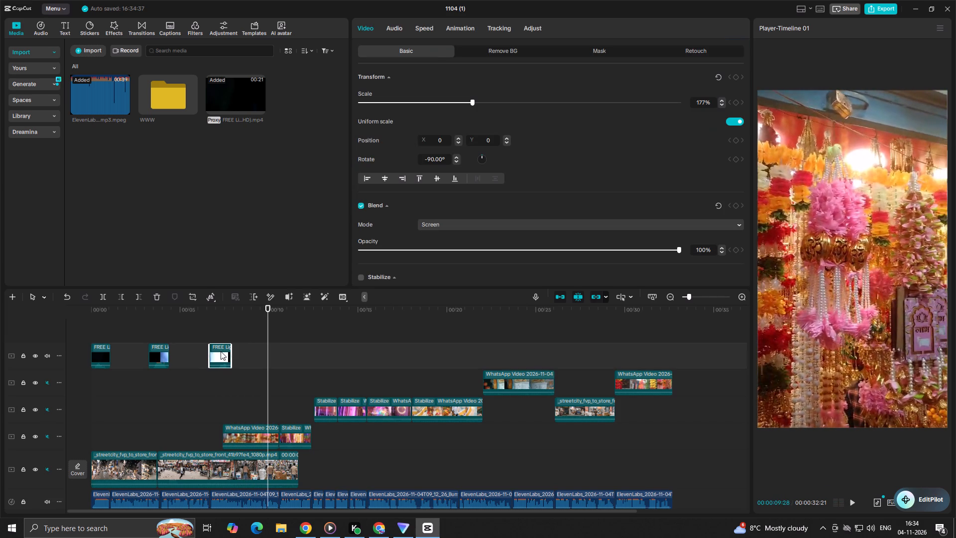
pyautogui.keyDown('alt'); pyautogui.moveTo(221, 351); pyautogui.dragTo(274, 337); pyautogui.keyUp('alt')
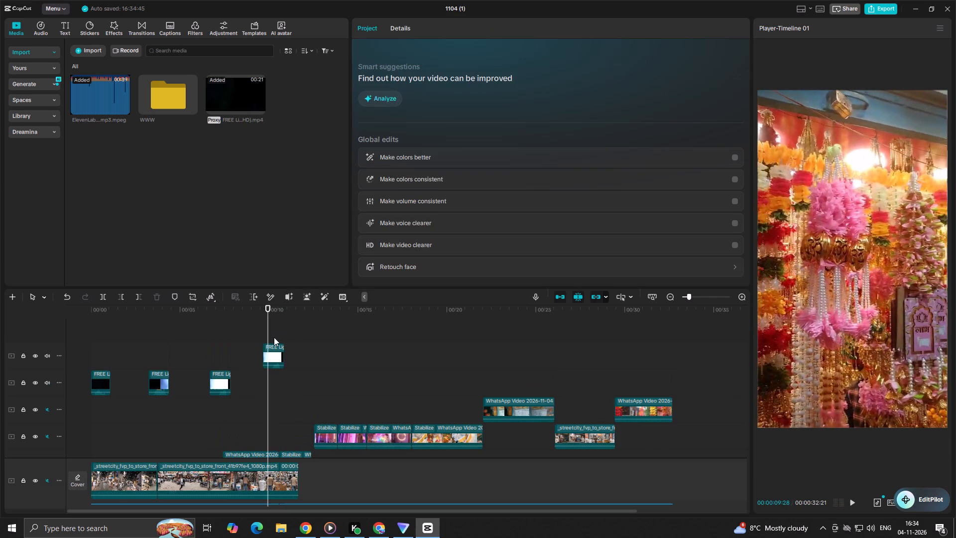
pyautogui.click(273, 353)
pyautogui.moveTo(272, 353); pyautogui.dragTo(291, 350)
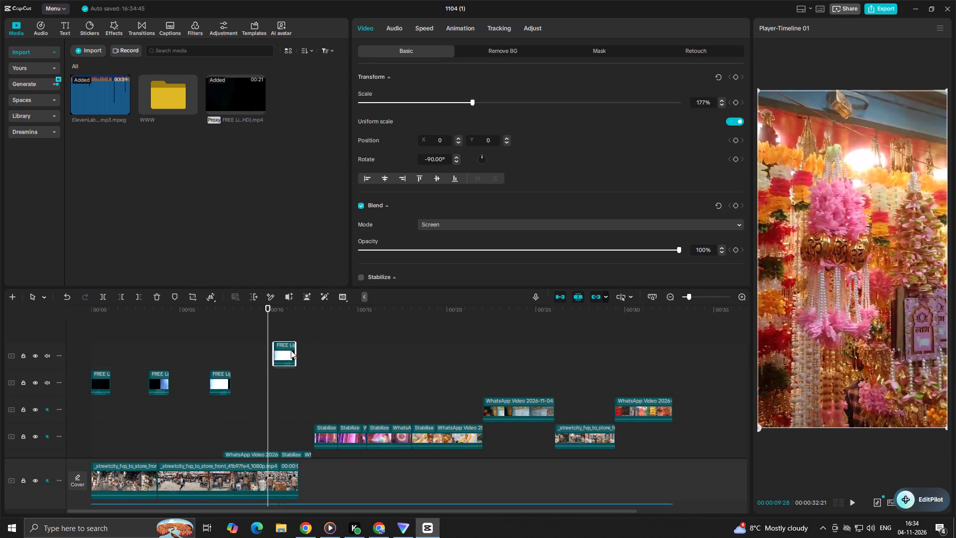
pyautogui.moveTo(291, 350); pyautogui.dragTo(305, 371)
pyautogui.click(295, 382)
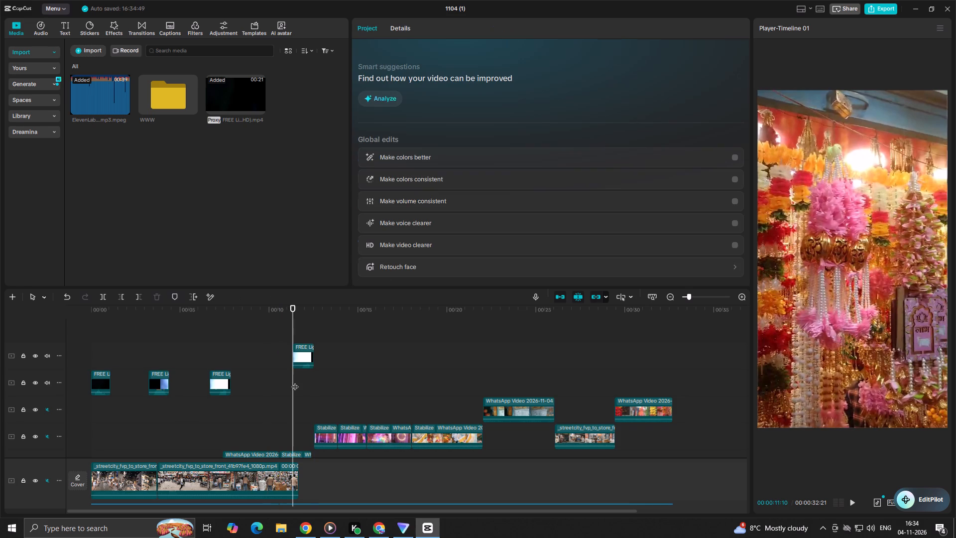
pyautogui.press('space')
pyautogui.press('space')
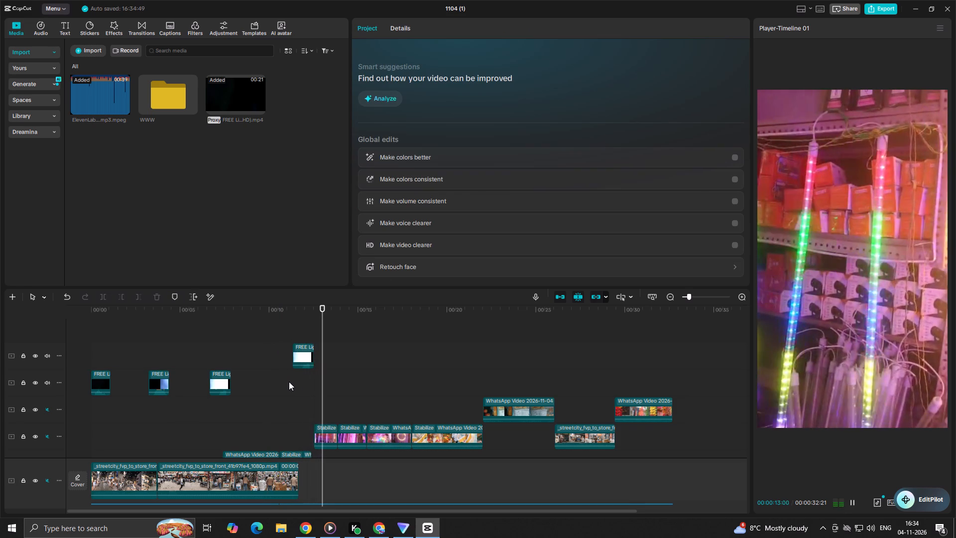
# Shift the new light leak copy to start at about 11.9 s and trim its end at 00:00:12:22.
pyautogui.moveTo(297, 349); pyautogui.dragTo(306, 358)
pyautogui.moveTo(326, 352); pyautogui.dragTo(323, 352)
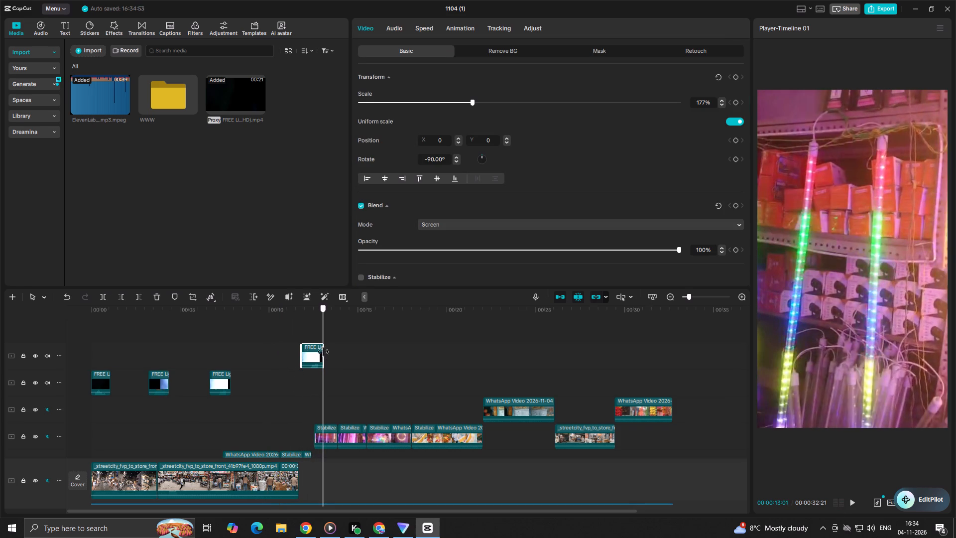
pyautogui.moveTo(323, 352); pyautogui.dragTo(318, 353)
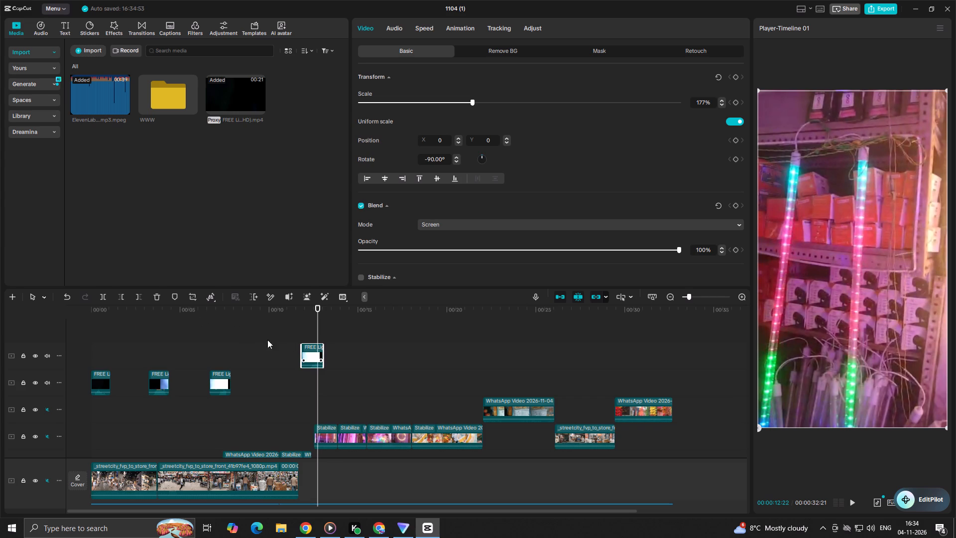
pyautogui.click(306, 352)
pyautogui.click(135, 298)
pyautogui.click(286, 355)
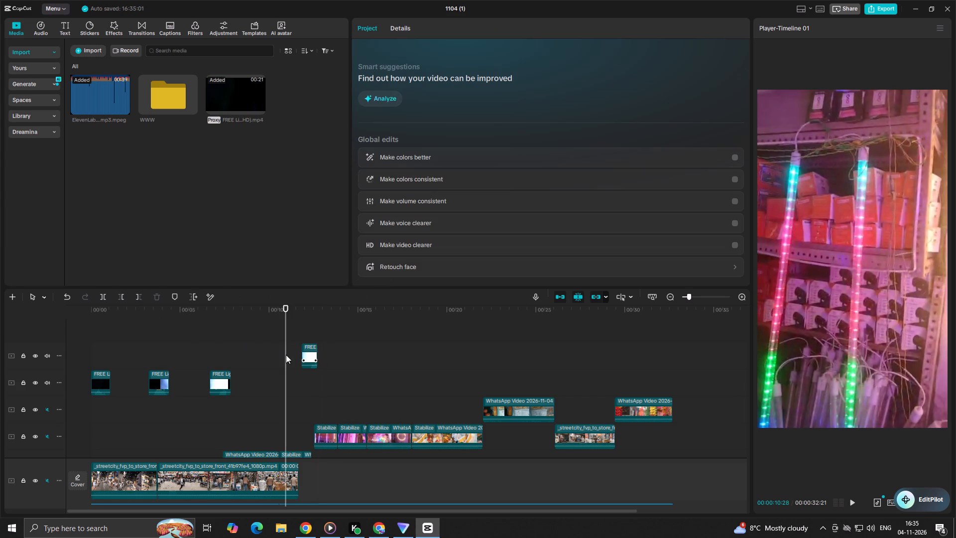
pyautogui.press('space')
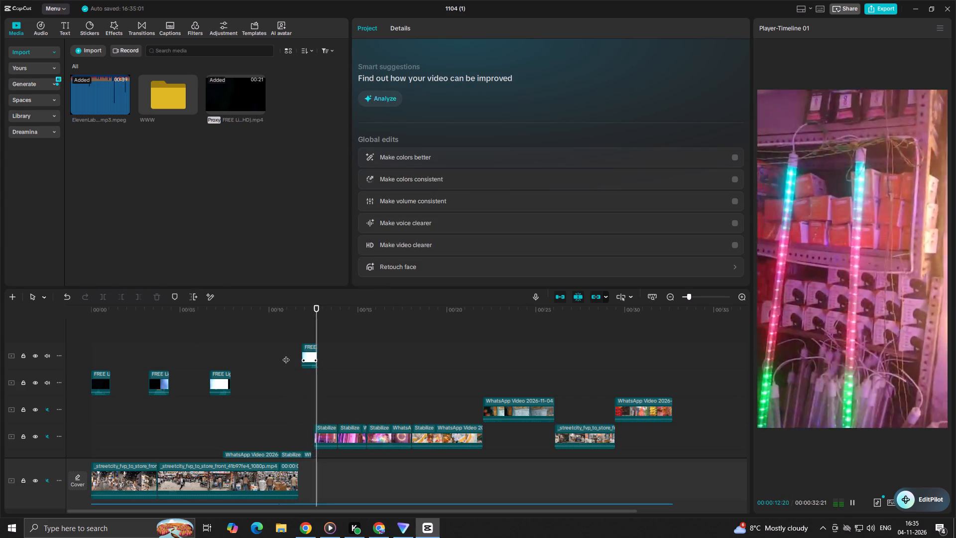
pyautogui.press('space')
# Play the edit from the start of the timeline to review the light leak transitions.
pyautogui.click(184, 351)
pyautogui.moveTo(184, 350); pyautogui.dragTo(0, 381)
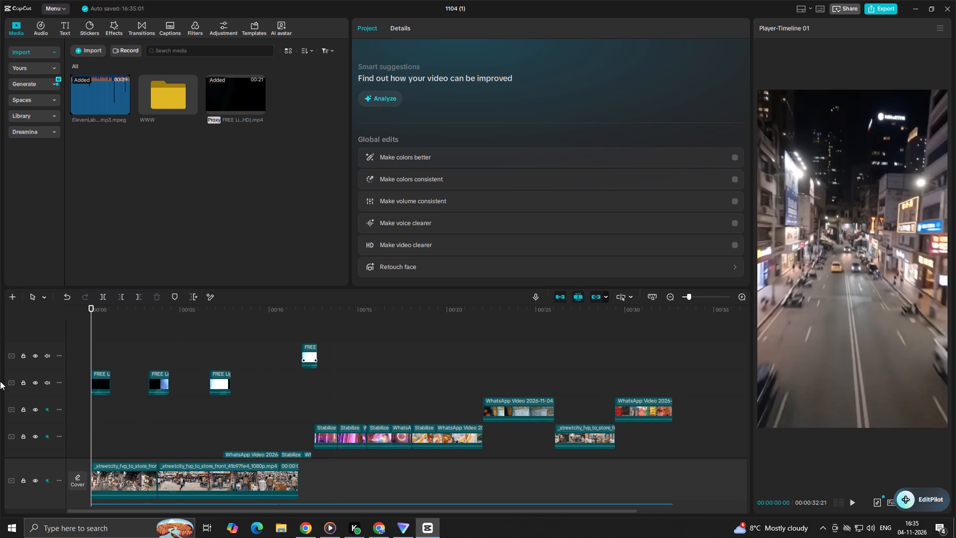
pyautogui.press('space')
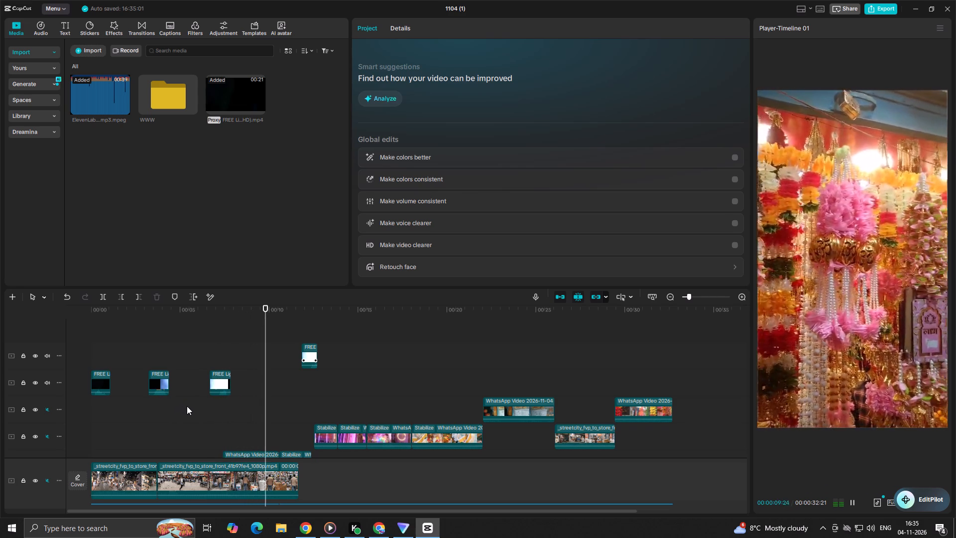
pyautogui.press('space')
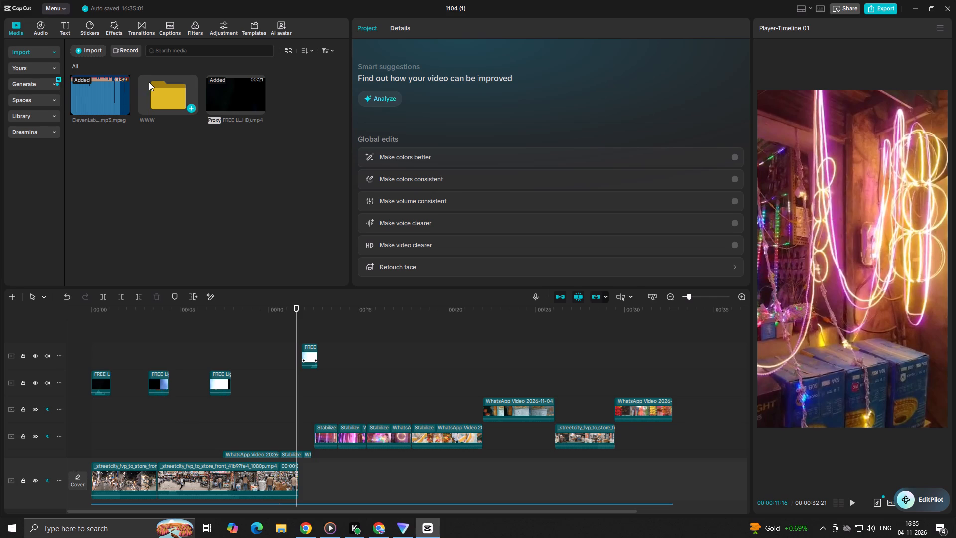
# Open the WWW media folder.
pyautogui.doubleClick(172, 89)
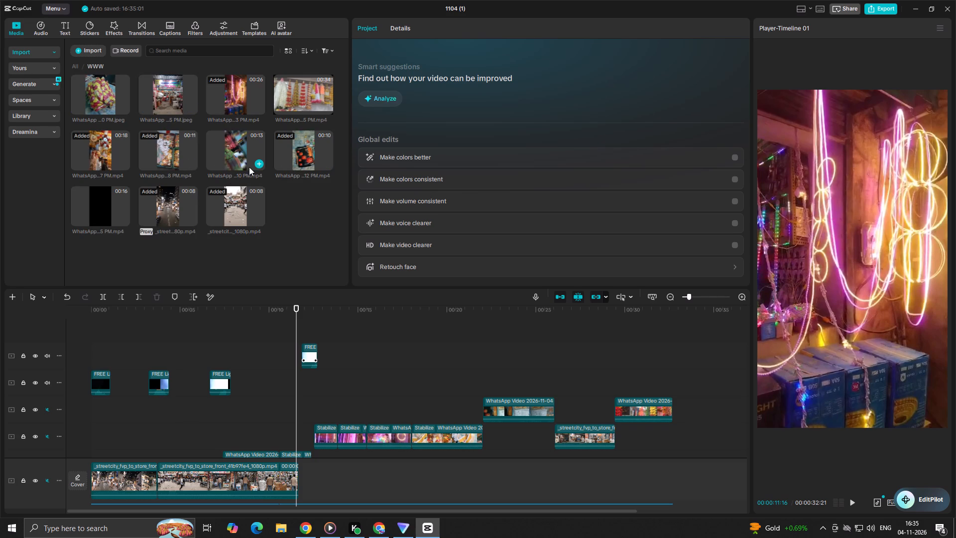
# Search the In animations for "fade" and apply Fade In to the first street clip on the main track.
pyautogui.click(190, 328)
pyautogui.moveTo(190, 328); pyautogui.dragTo(0, 382)
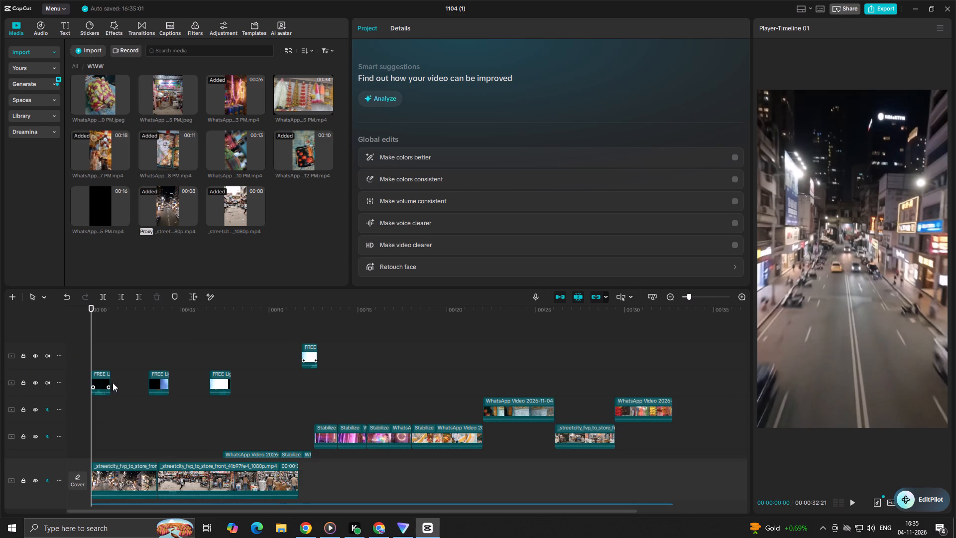
pyautogui.click(131, 483)
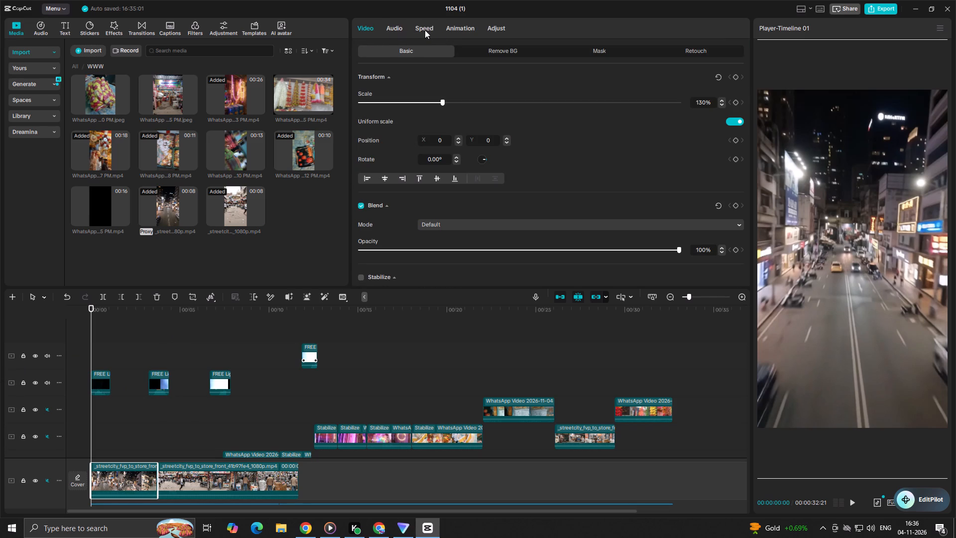
pyautogui.click(461, 26)
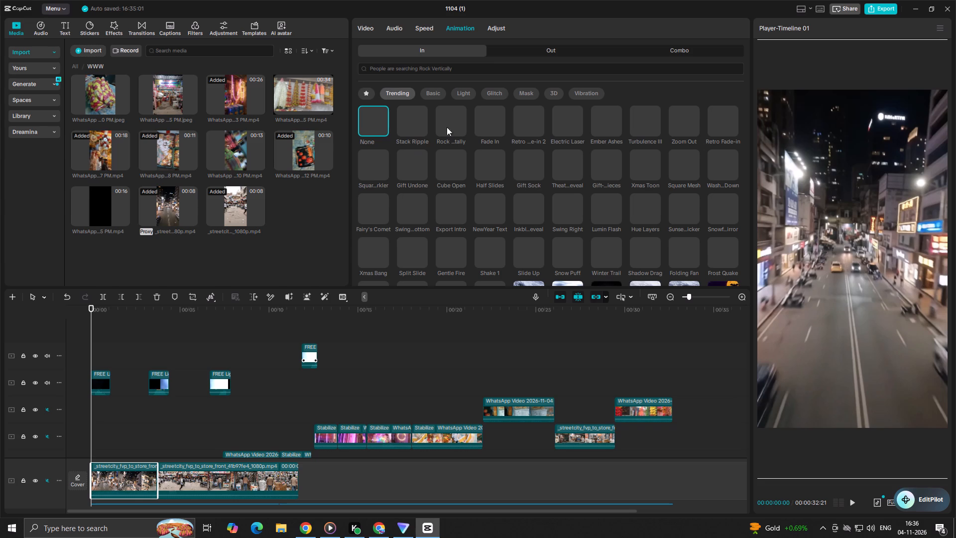
pyautogui.click(413, 74)
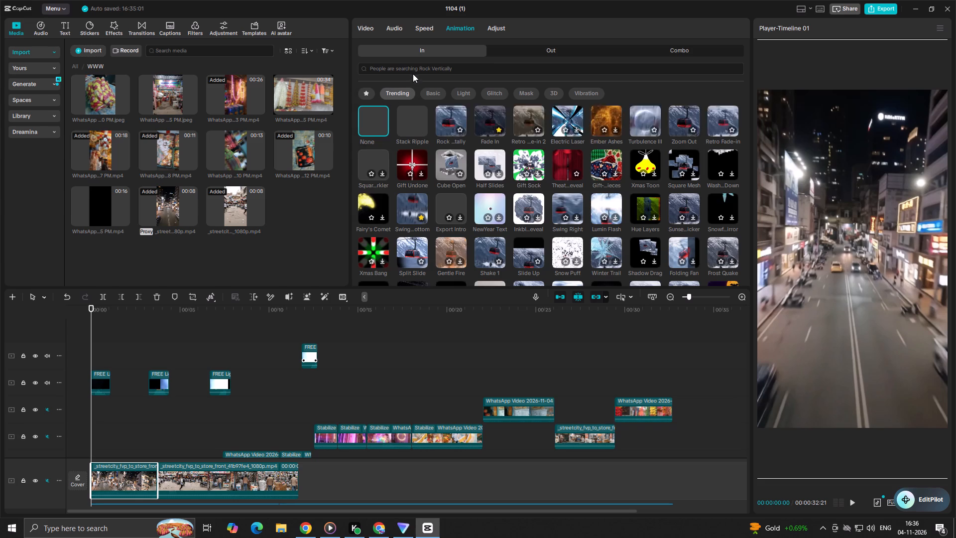
pyautogui.click(377, 95)
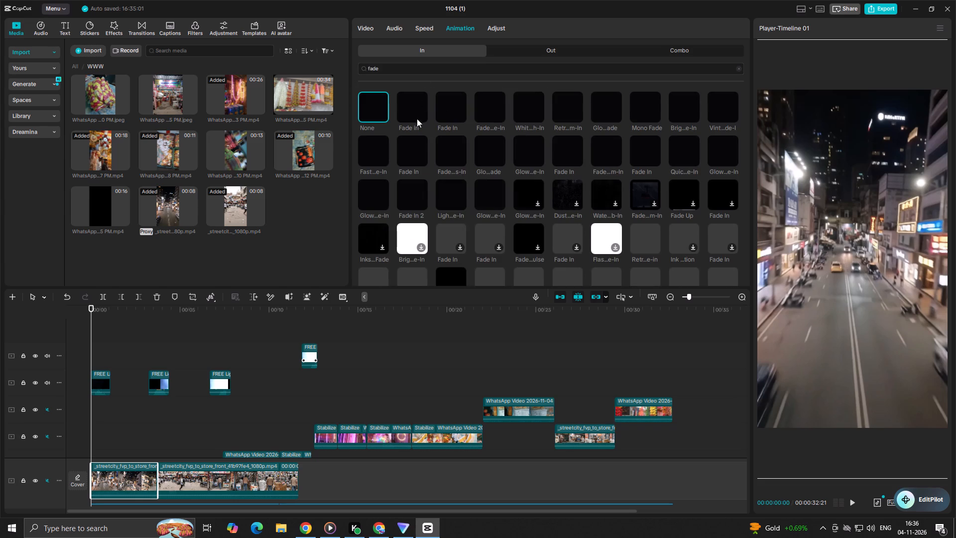
pyautogui.click(411, 109)
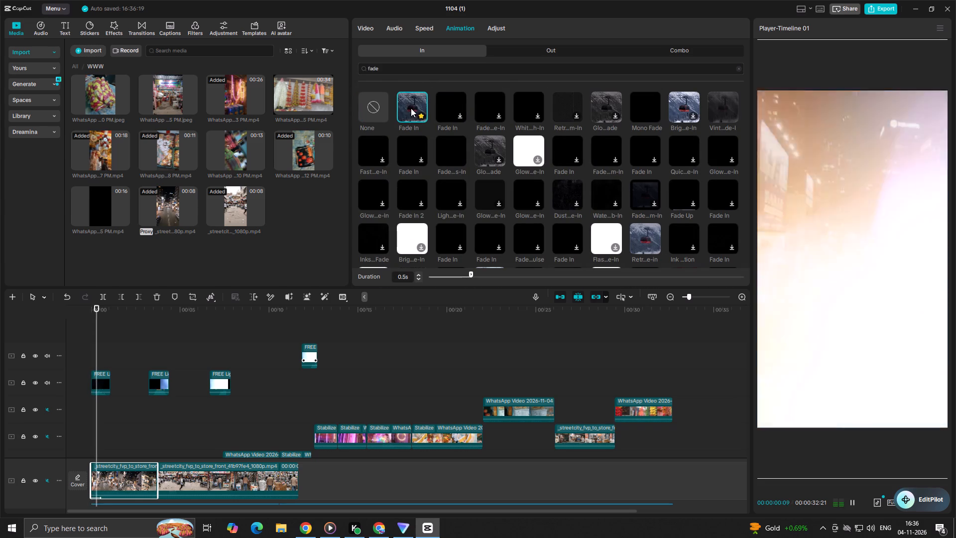
pyautogui.click(111, 320)
pyautogui.moveTo(115, 321); pyautogui.dragTo(29, 325)
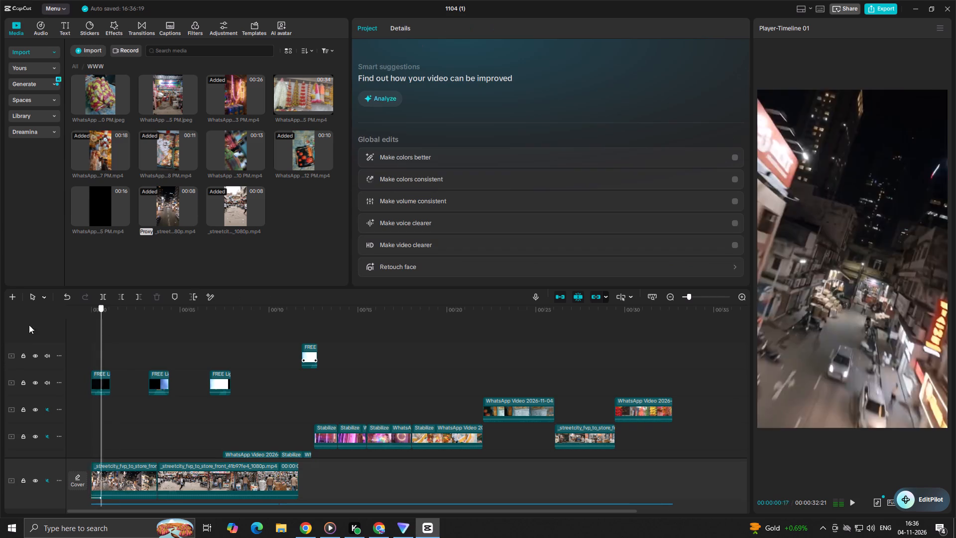
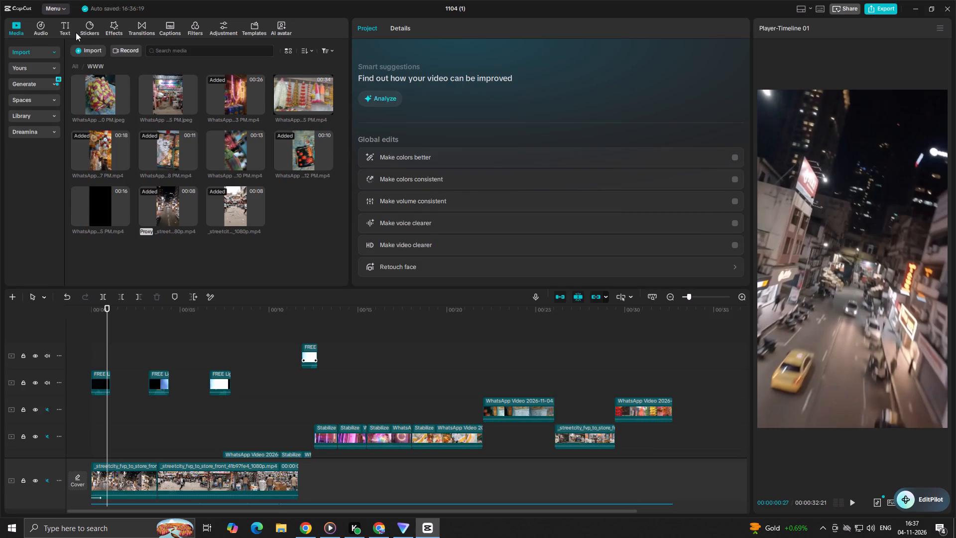
pyautogui.click(62, 32)
pyautogui.click(107, 80)
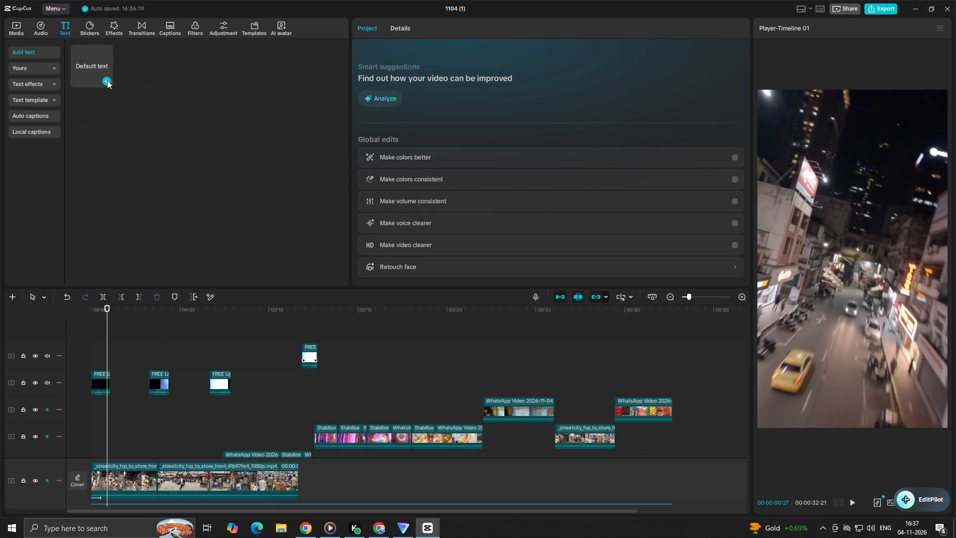
pyautogui.moveTo(132, 349); pyautogui.dragTo(19, 370)
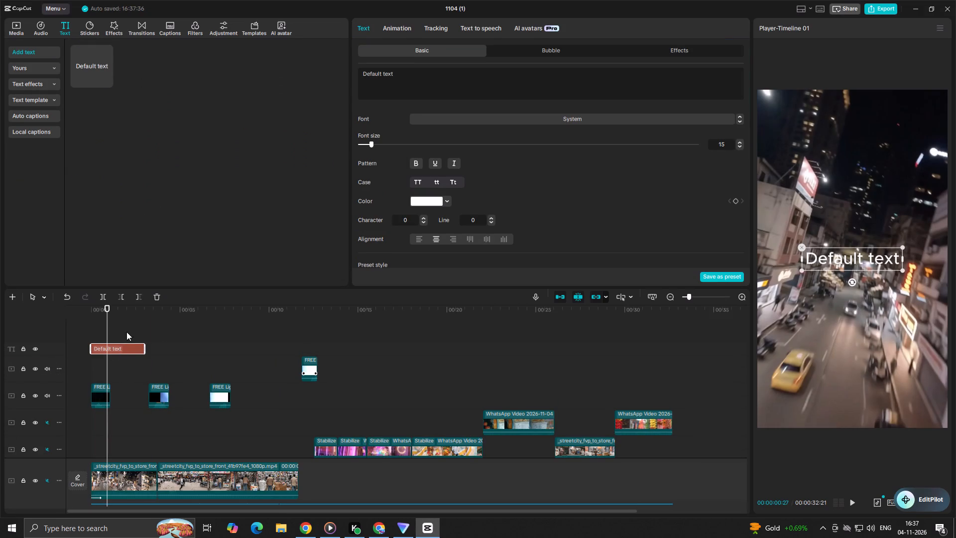
pyautogui.moveTo(412, 82); pyautogui.dragTo(270, 78)
pyautogui.moveTo(411, 73); pyautogui.dragTo(305, 73)
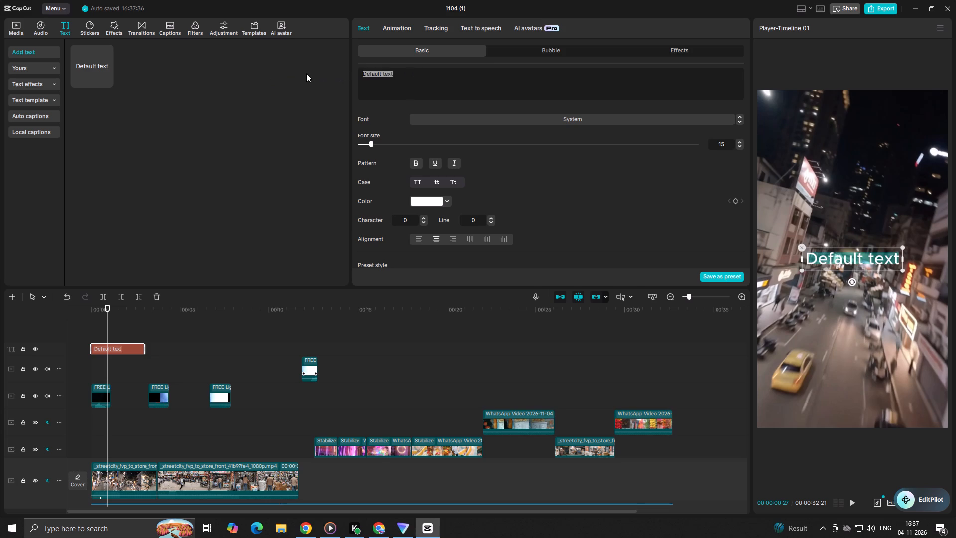
pyautogui.hotkey('ctrl', 'v')
pyautogui.click(451, 184)
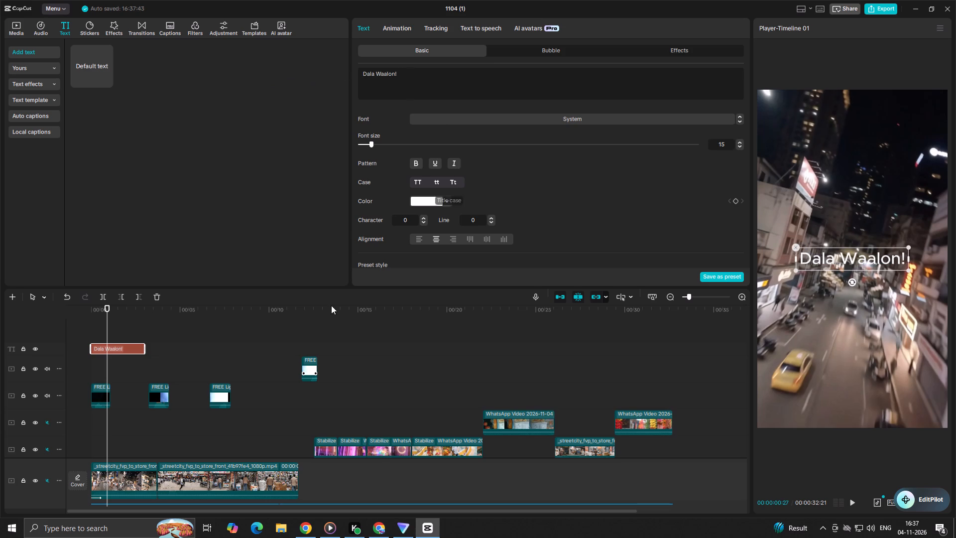
# Preview the opening title, search the In text animations for "up" and apply Slide Up to it.
pyautogui.click(143, 330)
pyautogui.moveTo(143, 330); pyautogui.dragTo(0, 337)
pyautogui.press('space')
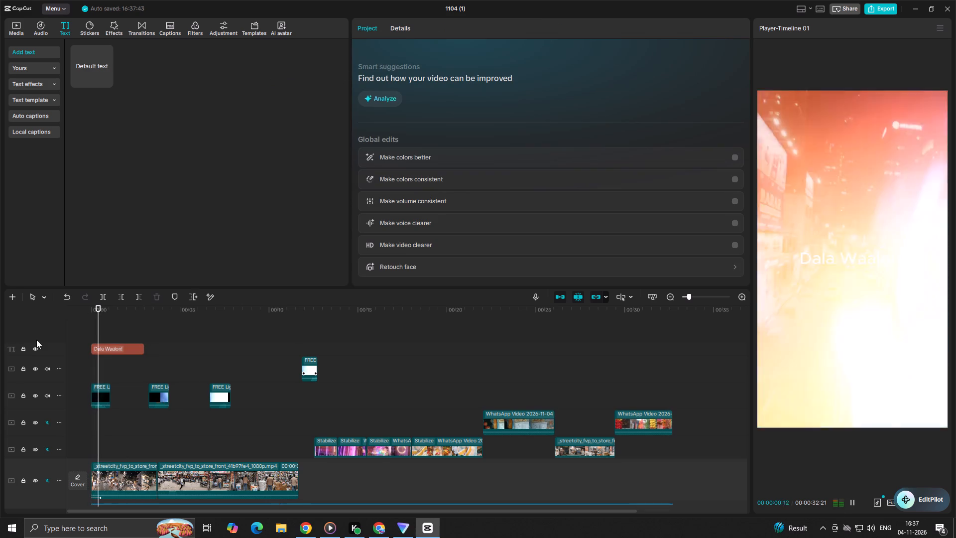
pyautogui.press('space')
pyautogui.click(127, 346)
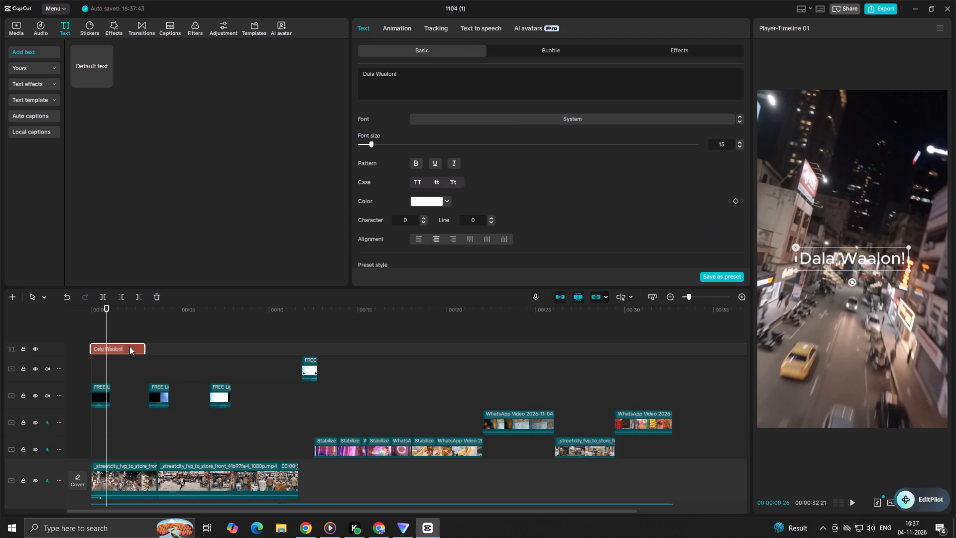
pyautogui.click(408, 31)
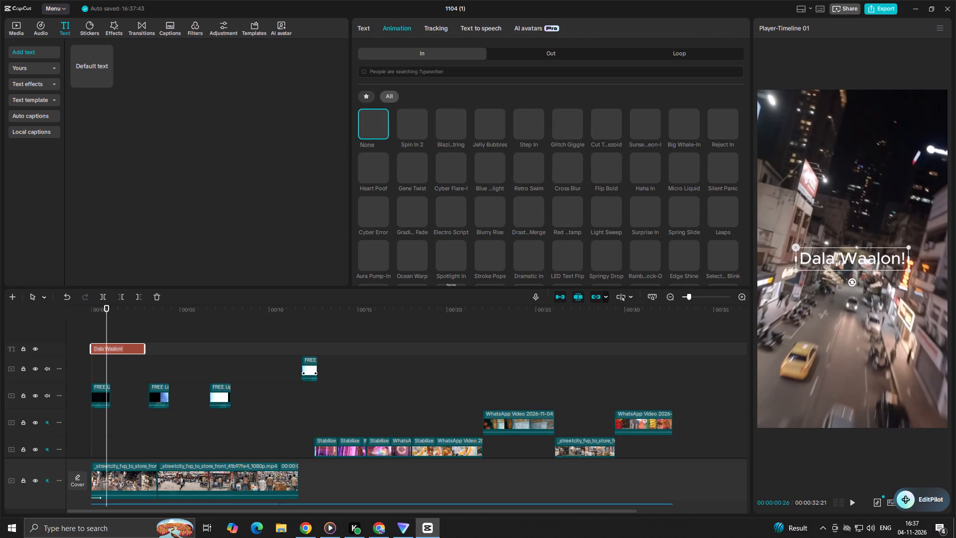
pyautogui.click(416, 73)
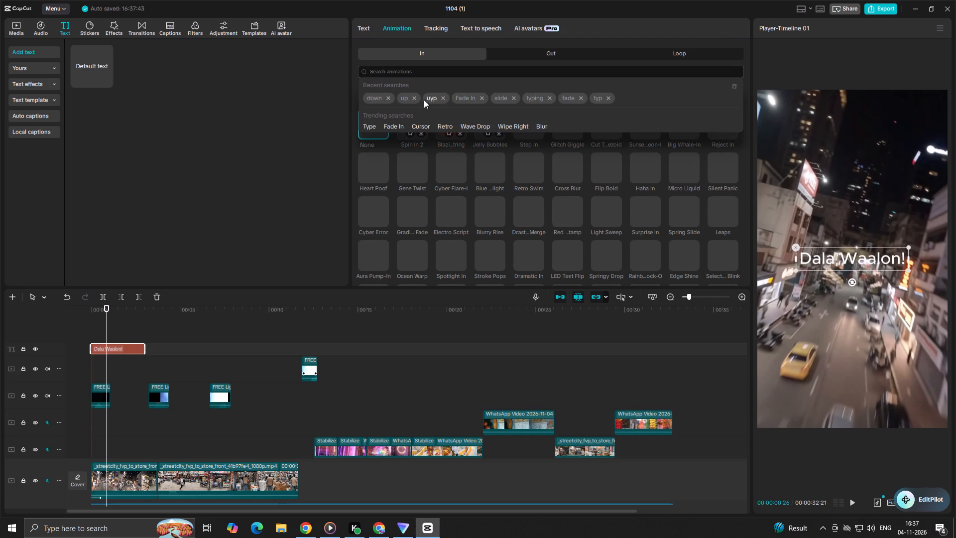
pyautogui.click(404, 104)
pyautogui.click(399, 99)
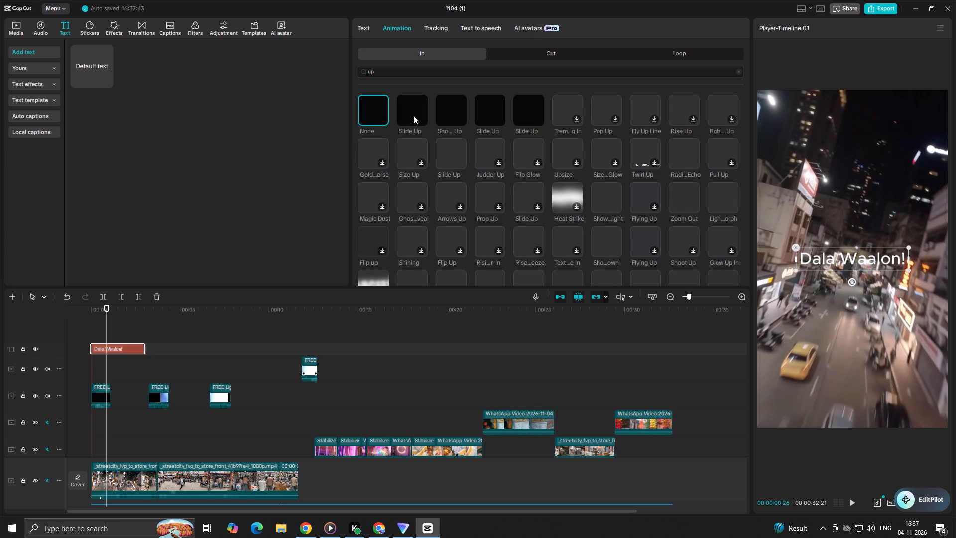
pyautogui.click(413, 115)
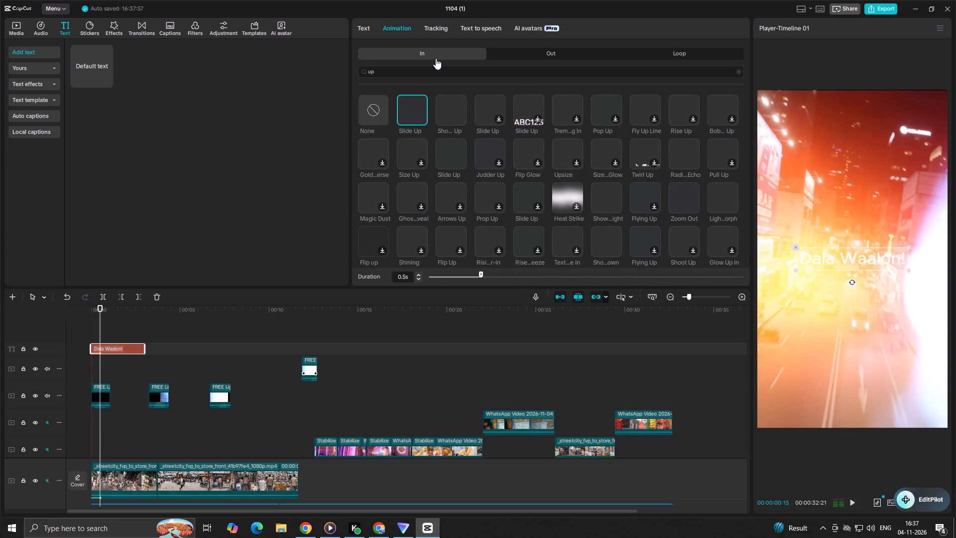
# Play the animated title from the start to judge its timing and trim the text clip's end to about 1.7 s.
pyautogui.press('space')
pyautogui.press('space')
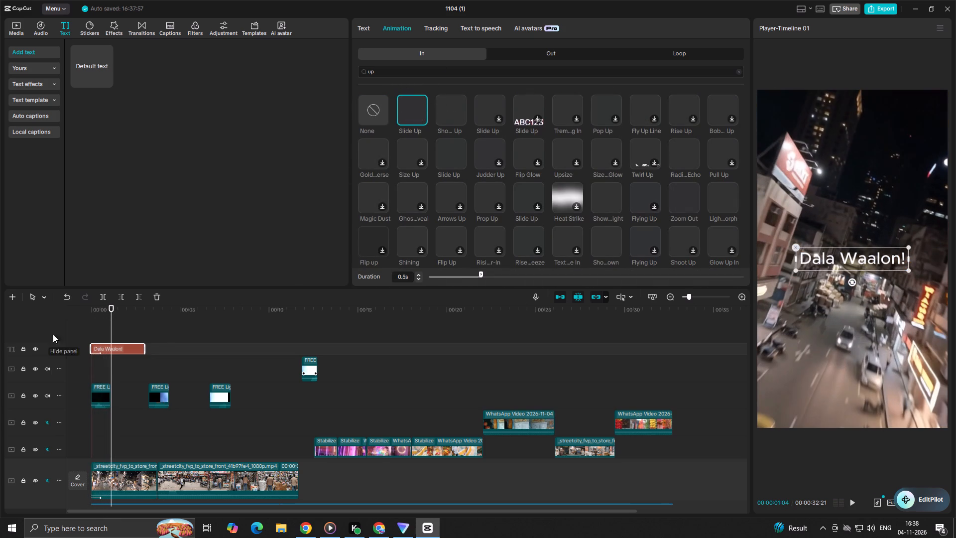
pyautogui.click(111, 321)
pyautogui.moveTo(113, 320); pyautogui.dragTo(15, 341)
pyautogui.press('space')
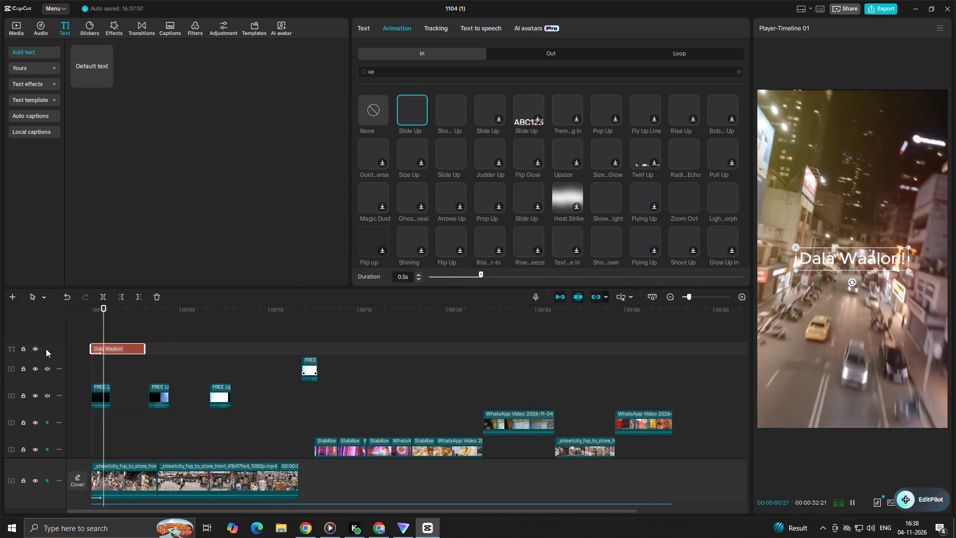
pyautogui.press('space')
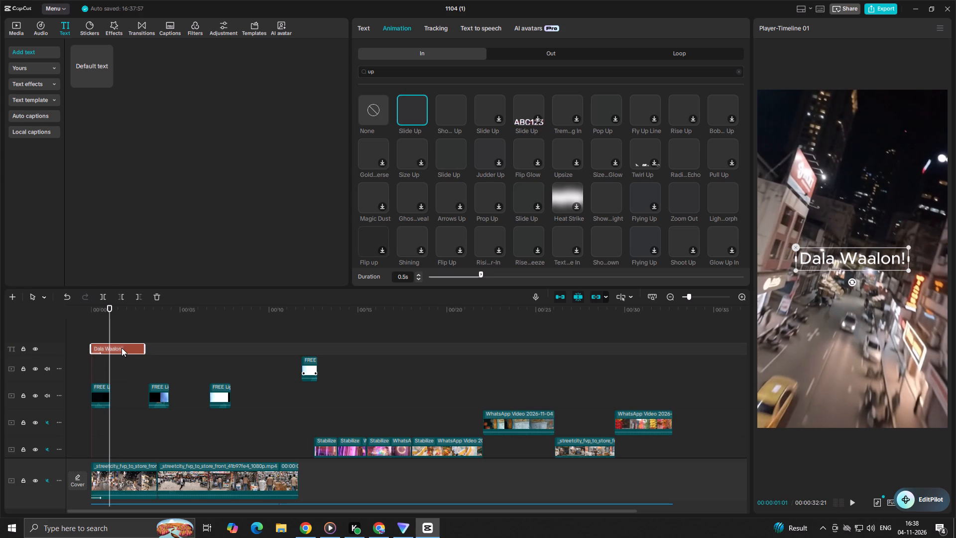
pyautogui.press('space')
pyautogui.press('space')
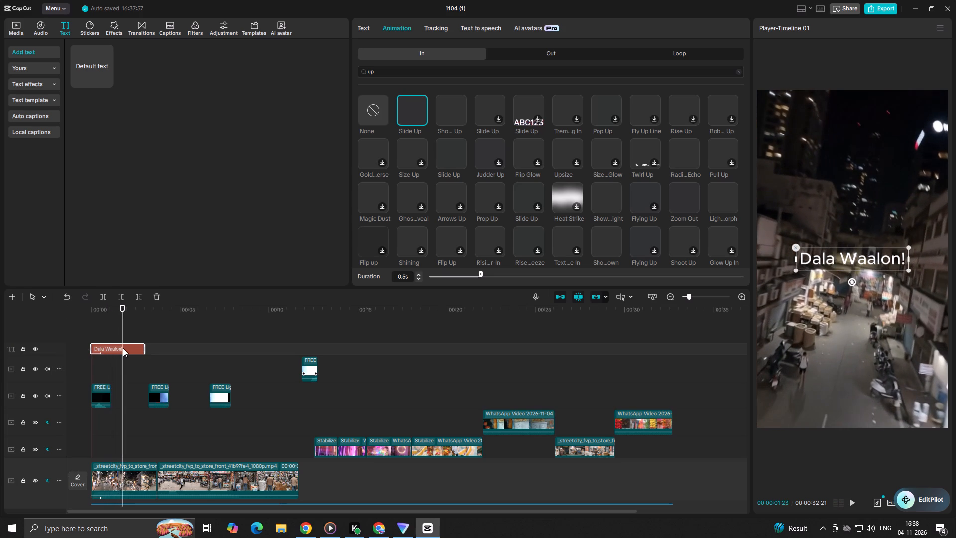
pyautogui.press('space')
pyautogui.press('space')
pyautogui.click(123, 349)
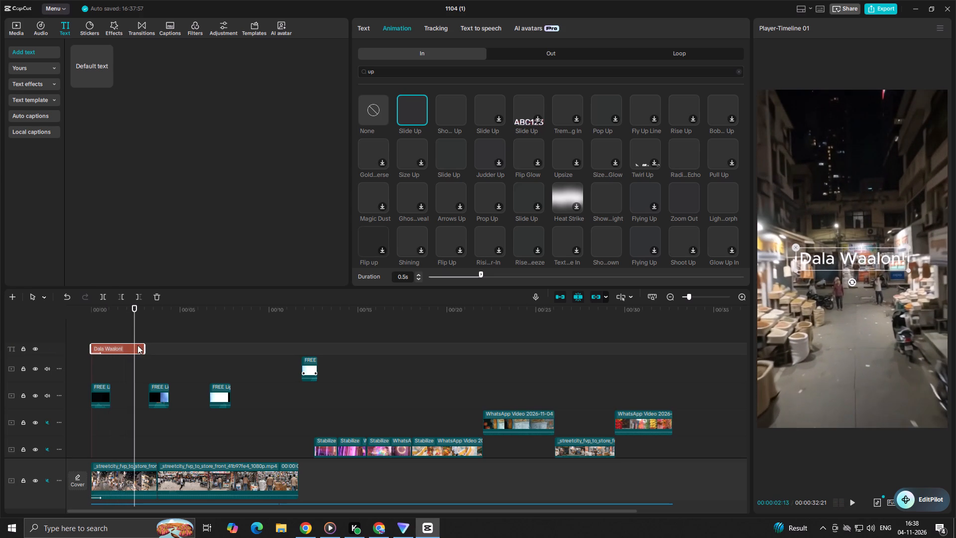
pyautogui.moveTo(145, 346); pyautogui.dragTo(120, 351)
pyautogui.click(111, 333)
pyautogui.moveTo(111, 333); pyautogui.dragTo(46, 343)
# Apply the white preset style with a black shadow to the "Dala Waalon!" title.
pyautogui.click(106, 337)
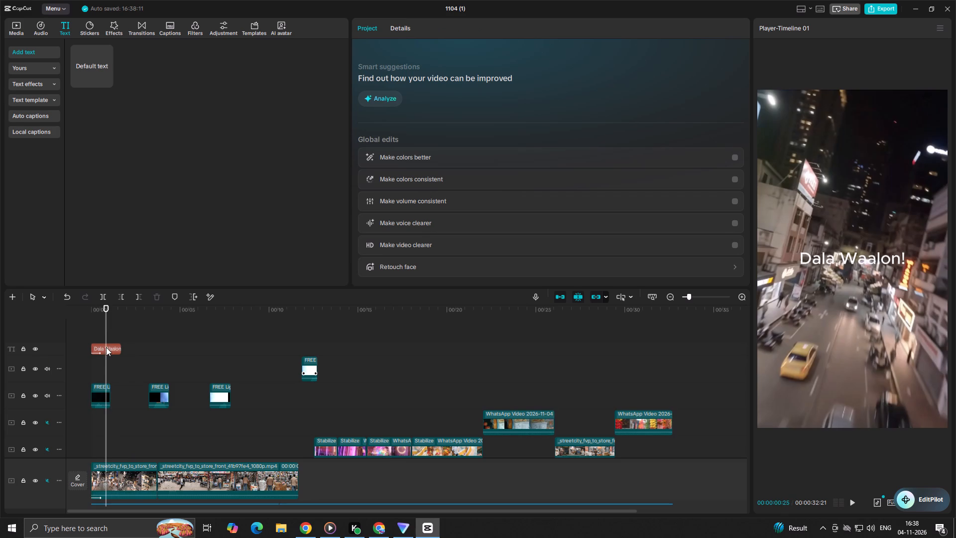
pyautogui.click(106, 349)
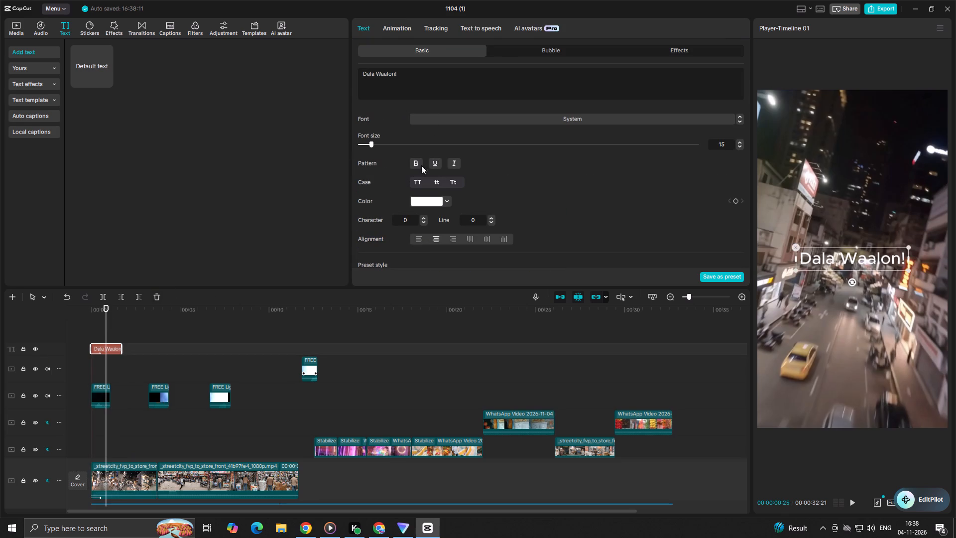
pyautogui.scroll(-2, 473, 182)
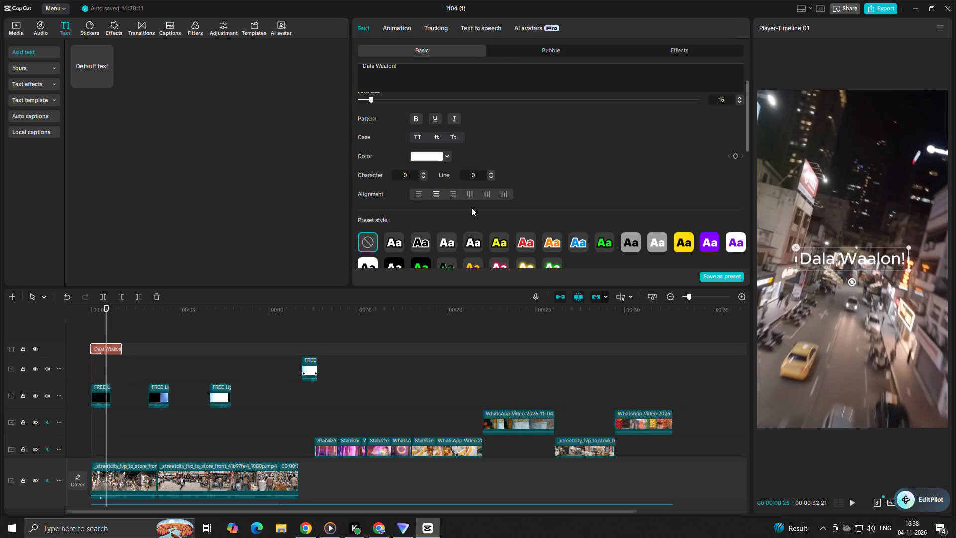
pyautogui.click(445, 200)
pyautogui.scroll(-2, 491, 194)
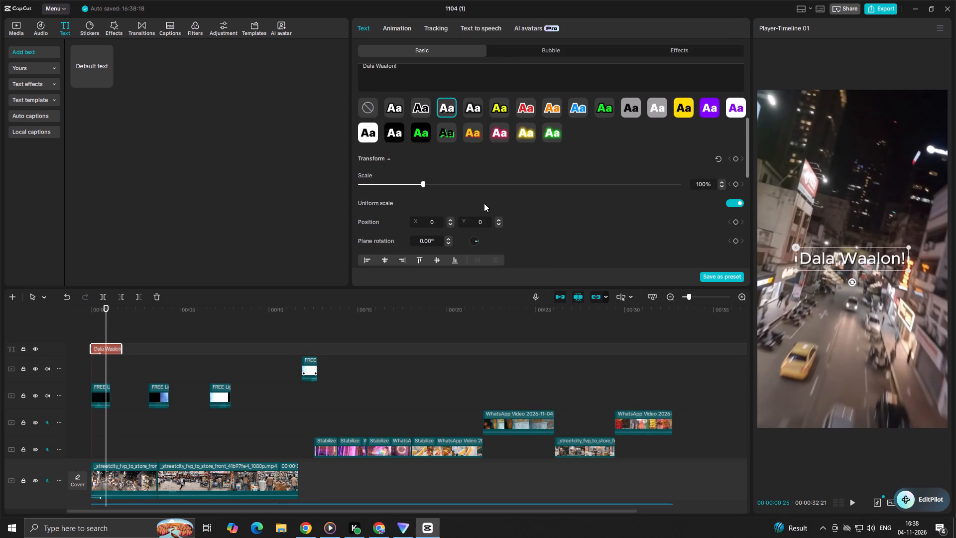
# Change the "Dala Waalon!" title's font to Impact.
pyautogui.scroll(-2, 445, 222)
pyautogui.scroll(3, 431, 187)
pyautogui.scroll(2, 476, 144)
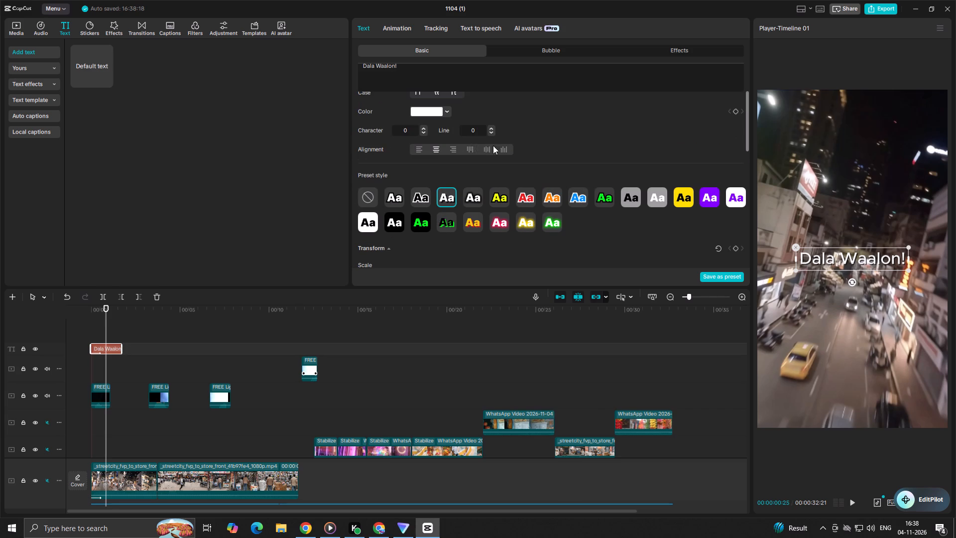
pyautogui.scroll(2, 506, 133)
pyautogui.click(510, 115)
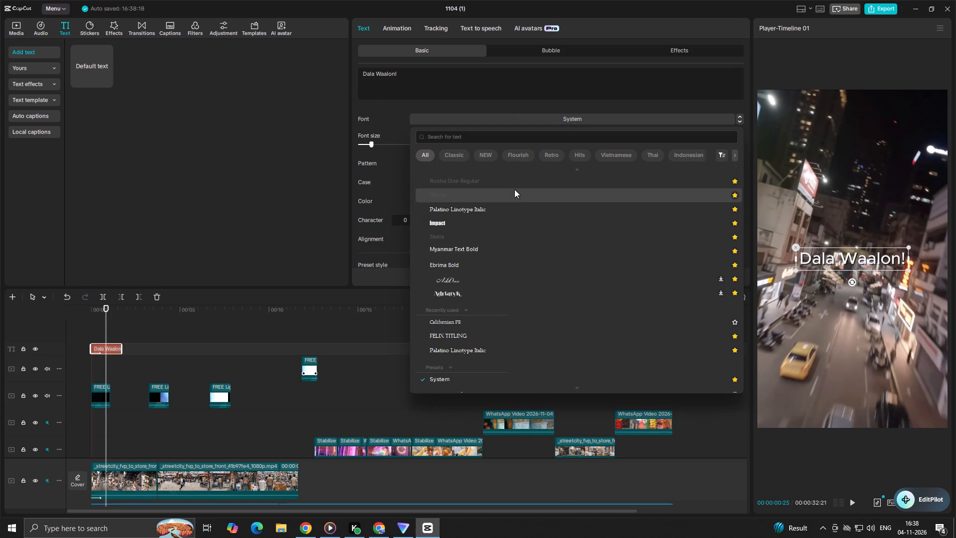
pyautogui.click(525, 221)
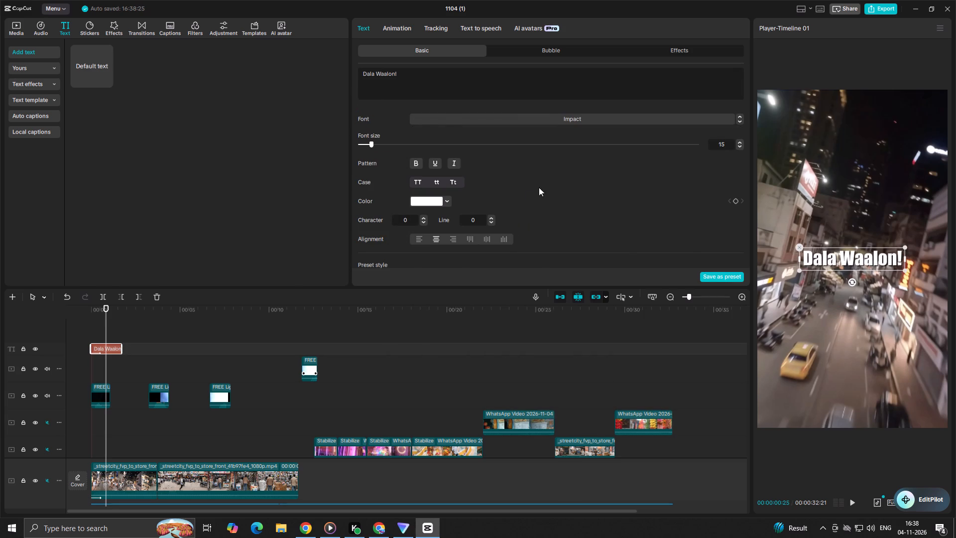
# Review the title's shadow settings and set its text colour to the yellow swatch from My colors.
pyautogui.scroll(-2, 527, 194)
pyautogui.scroll(-3, 462, 219)
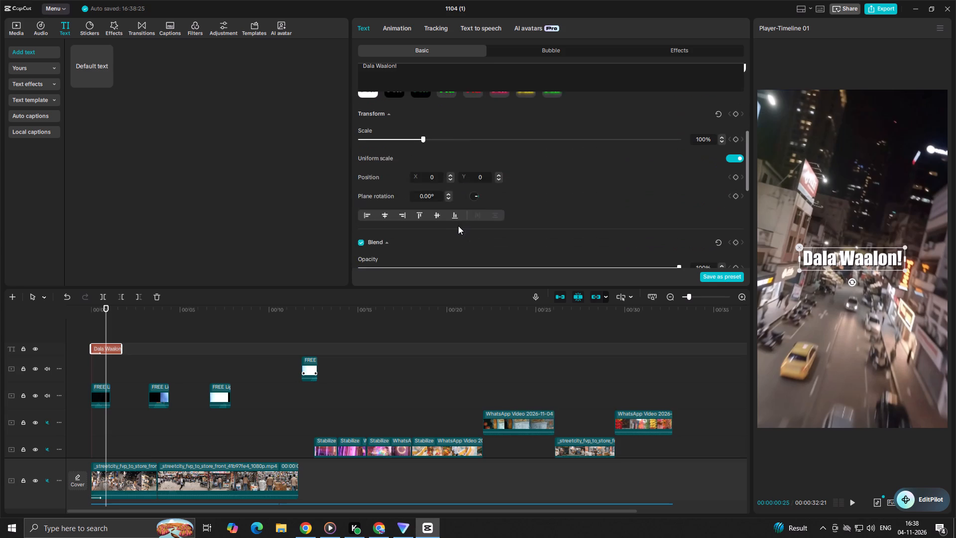
pyautogui.scroll(-4, 468, 223)
pyautogui.scroll(3, 463, 208)
pyautogui.scroll(-4, 460, 191)
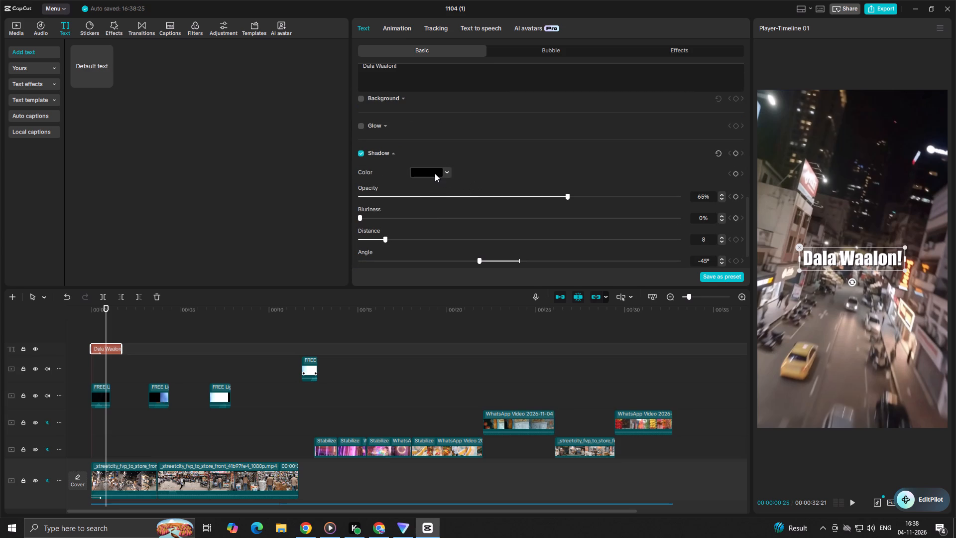
pyautogui.scroll(9, 434, 172)
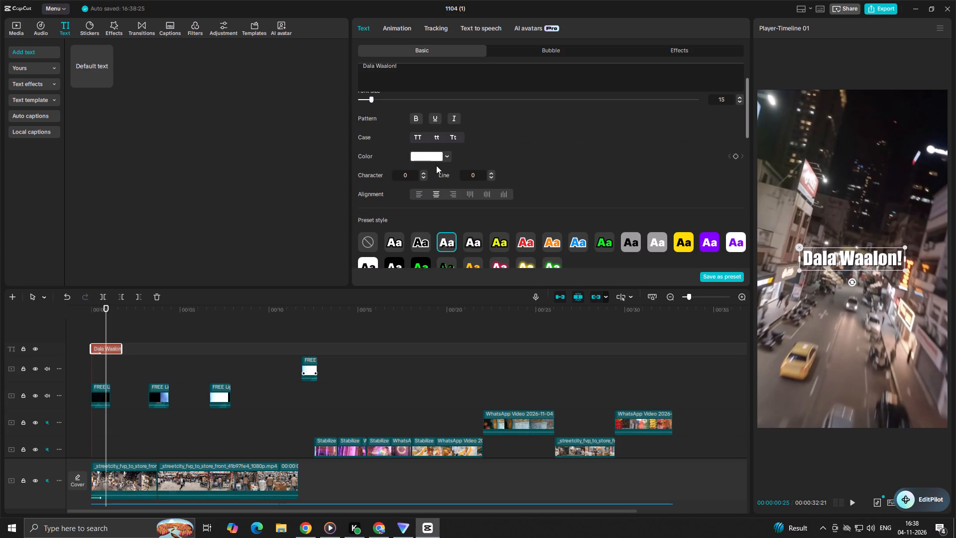
pyautogui.click(428, 155)
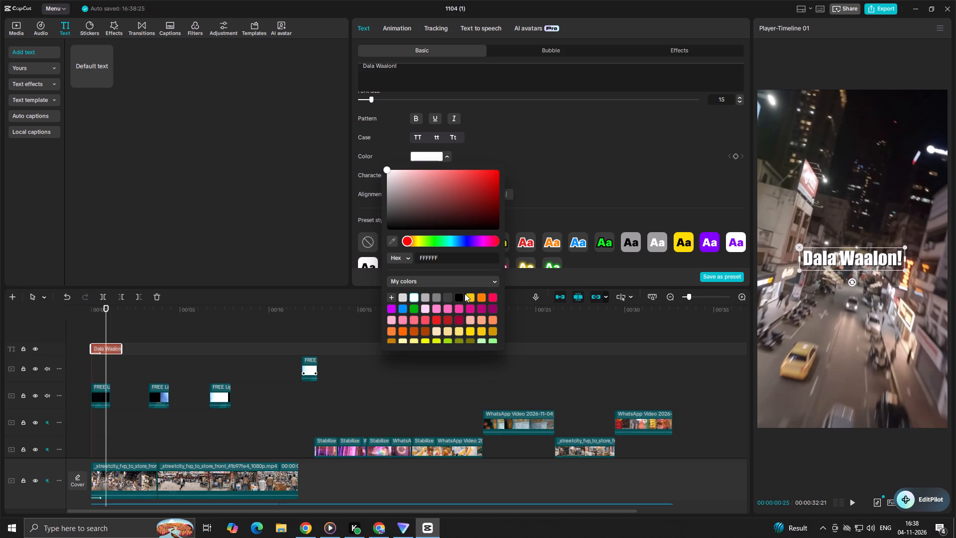
pyautogui.click(467, 293)
pyautogui.click(576, 162)
pyautogui.scroll(-4, 518, 170)
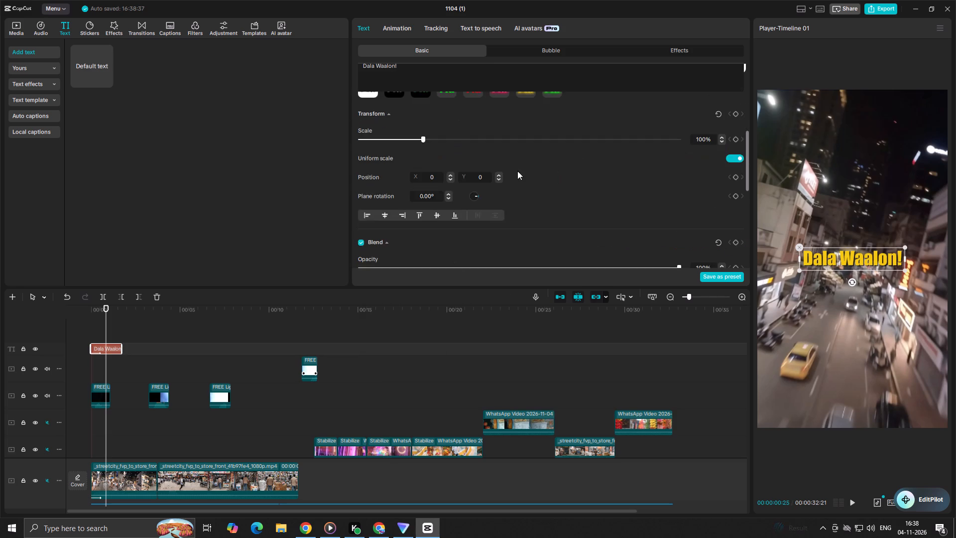
# Change the "Dala Waalon!" title's shadow colour to the yellow swatch from My colors, darkened to a deep mustard shade.
pyautogui.scroll(-2, 456, 204)
pyautogui.scroll(3, 426, 184)
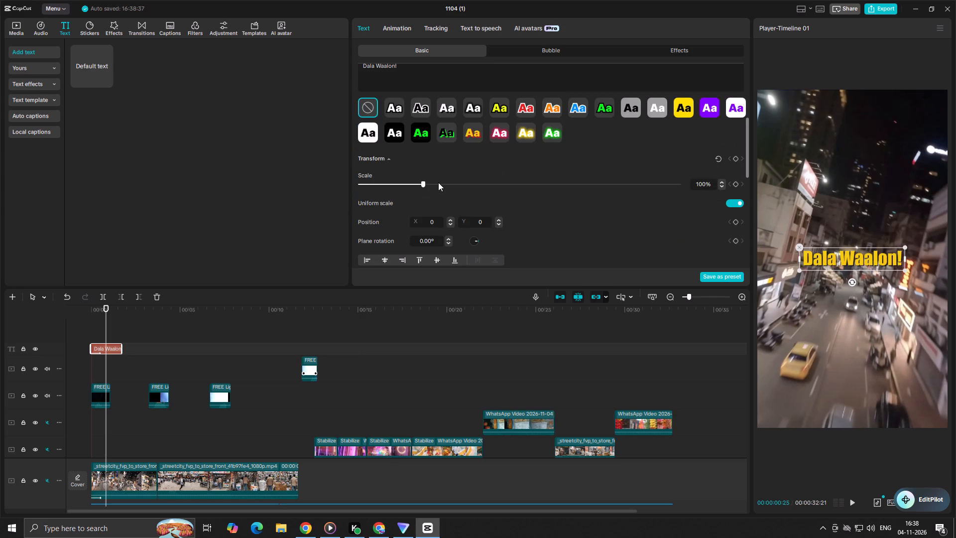
pyautogui.scroll(-6, 476, 233)
pyautogui.click(429, 175)
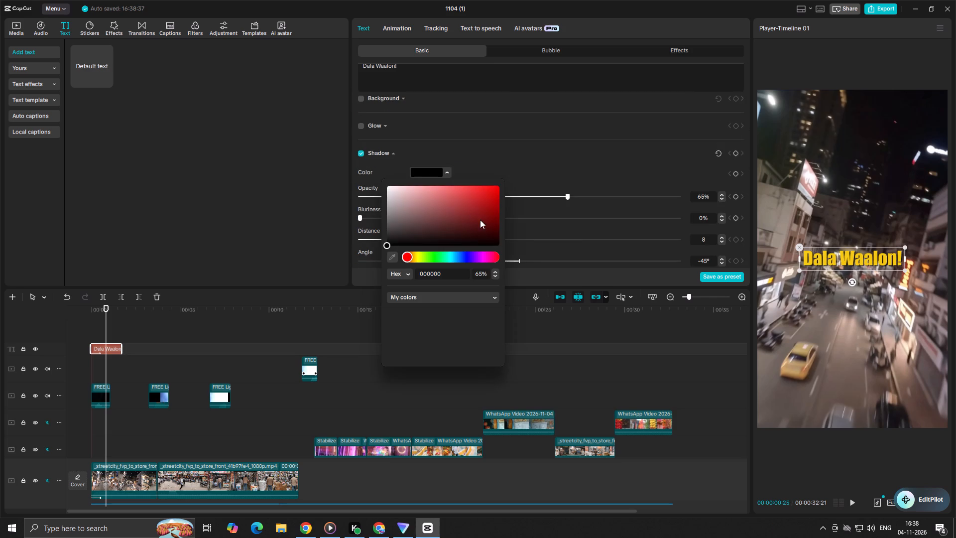
pyautogui.click(471, 311)
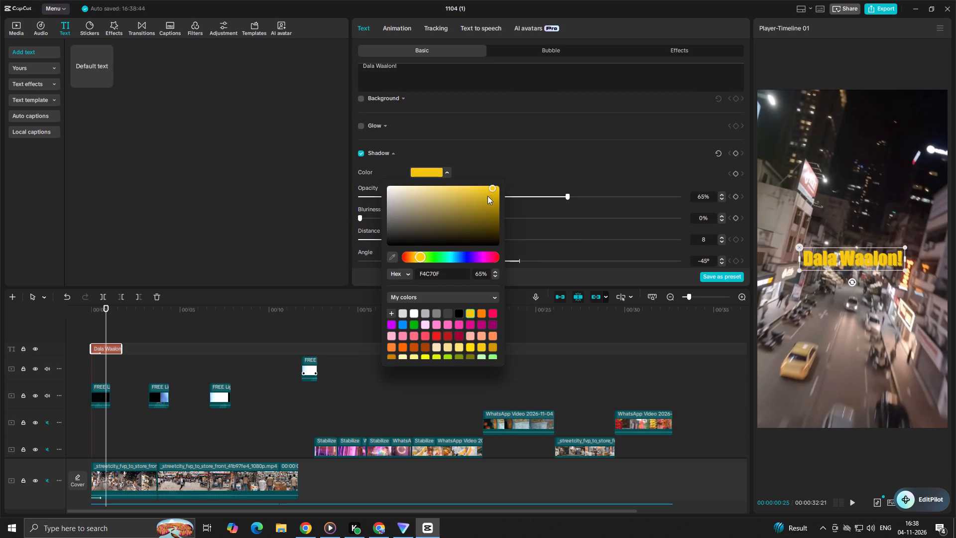
pyautogui.moveTo(492, 188); pyautogui.dragTo(503, 227)
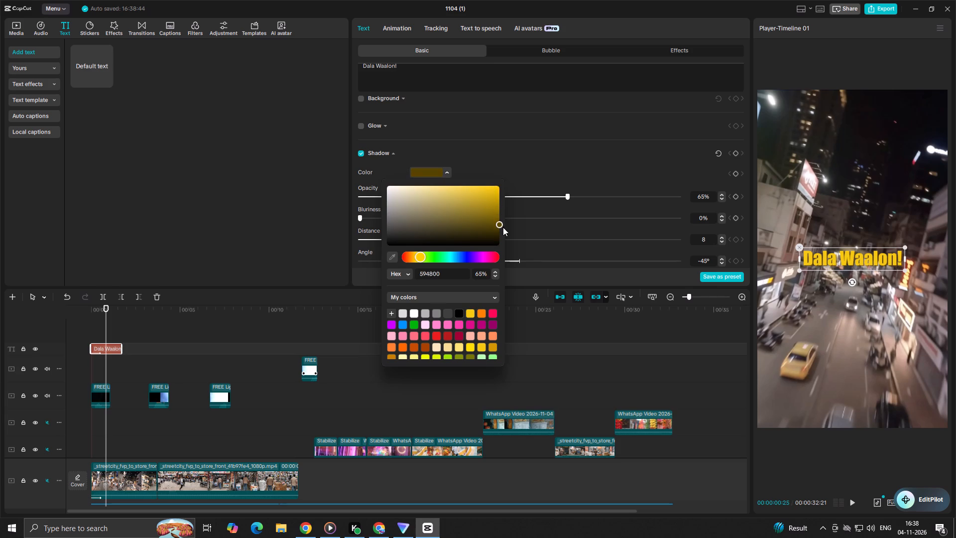
pyautogui.moveTo(503, 227); pyautogui.dragTo(512, 228)
pyautogui.moveTo(499, 228); pyautogui.dragTo(500, 227)
pyautogui.moveTo(500, 227); pyautogui.dragTo(500, 215)
pyautogui.click(515, 139)
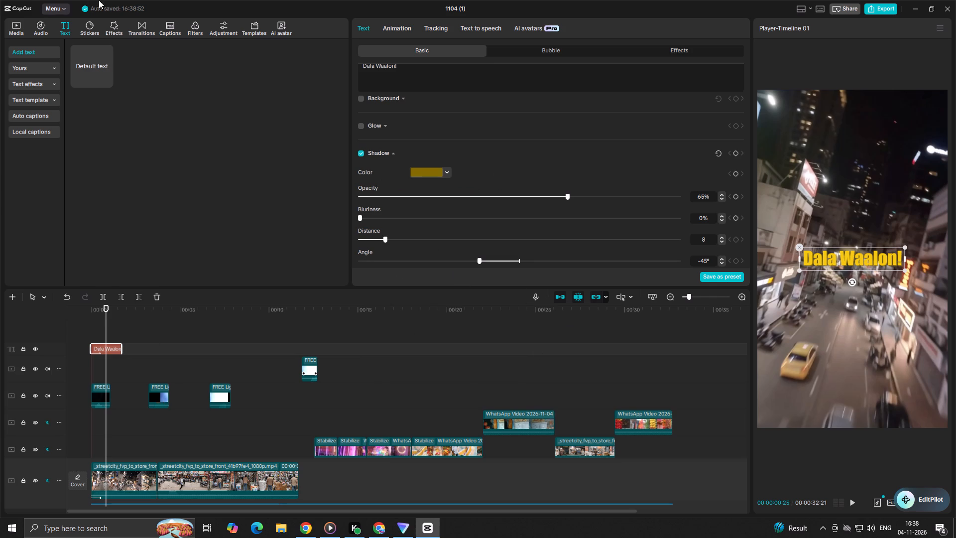
# Find the Blur video effect with the recent "blure" search and place it over the whole first street clip, ending at about 3.7 s.
pyautogui.click(119, 31)
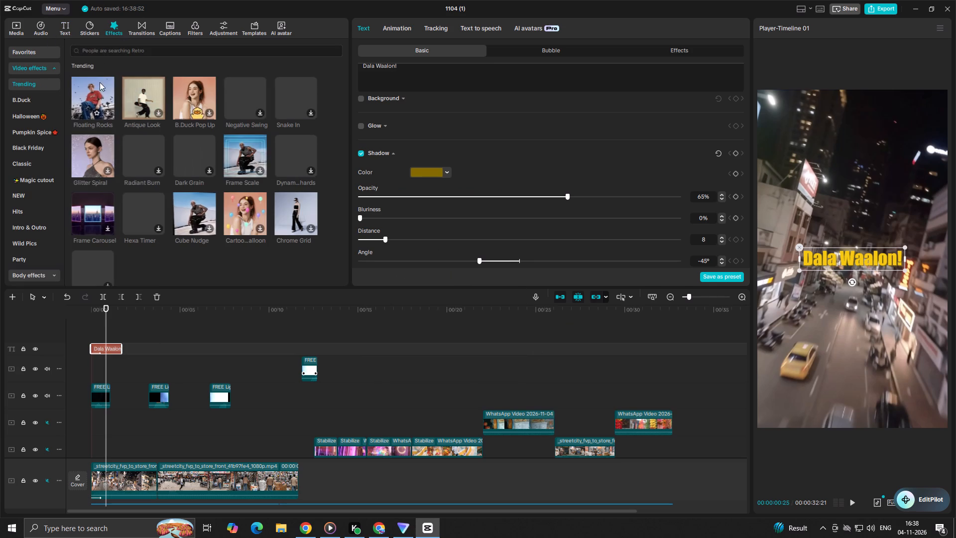
pyautogui.click(119, 48)
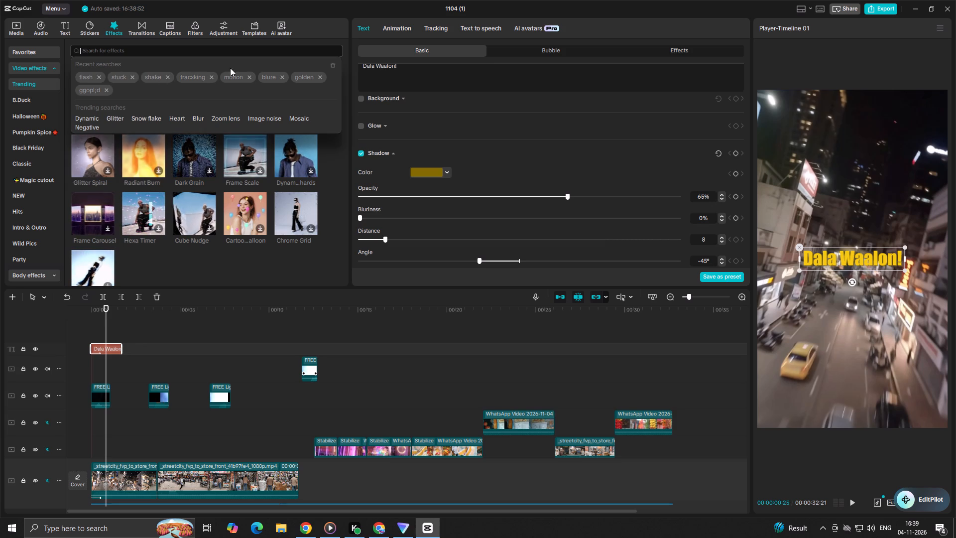
pyautogui.click(263, 76)
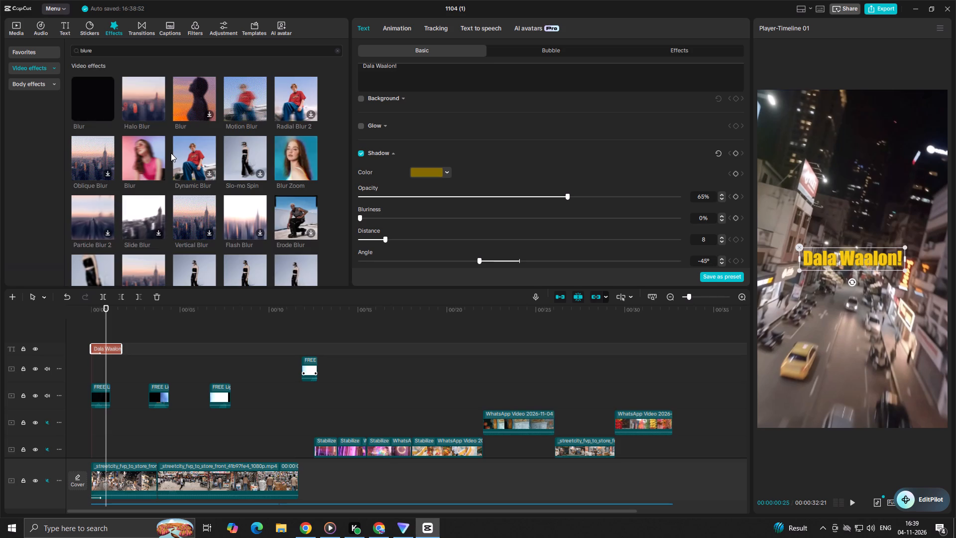
pyautogui.moveTo(92, 100); pyautogui.dragTo(91, 442)
pyautogui.moveTo(144, 442); pyautogui.dragTo(157, 446)
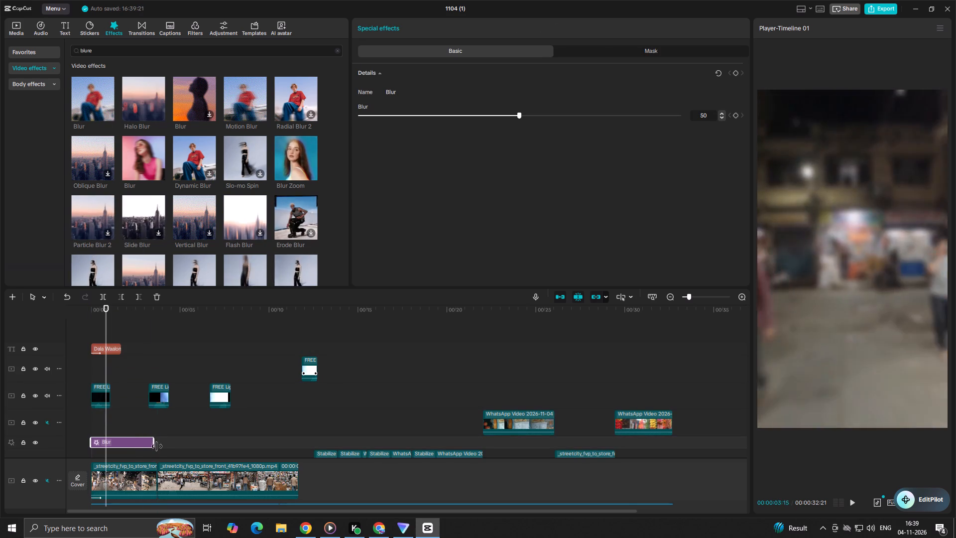
pyautogui.moveTo(157, 446); pyautogui.dragTo(158, 447)
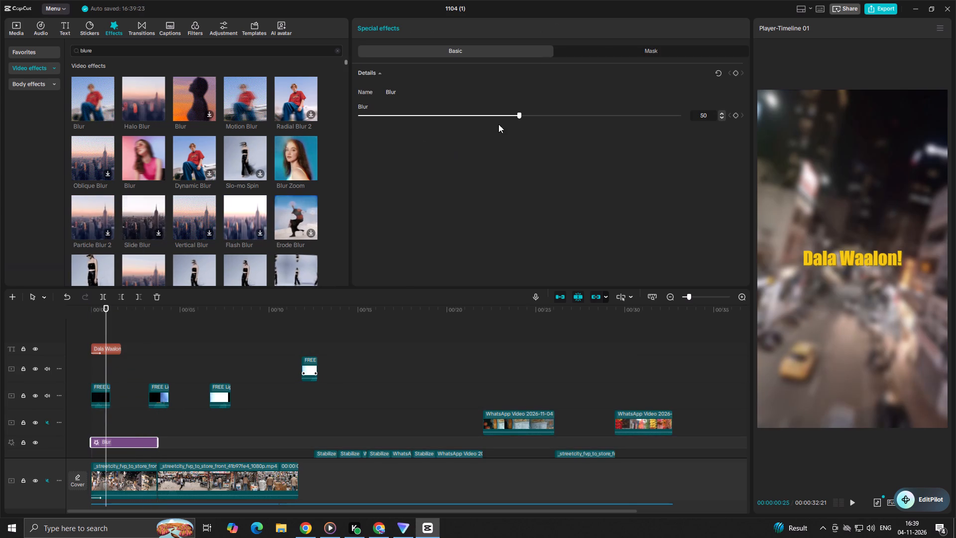
# Set the Blur effect's strength to 58 and play the opening from the start to check it behind the title.
pyautogui.moveTo(520, 116); pyautogui.dragTo(599, 136)
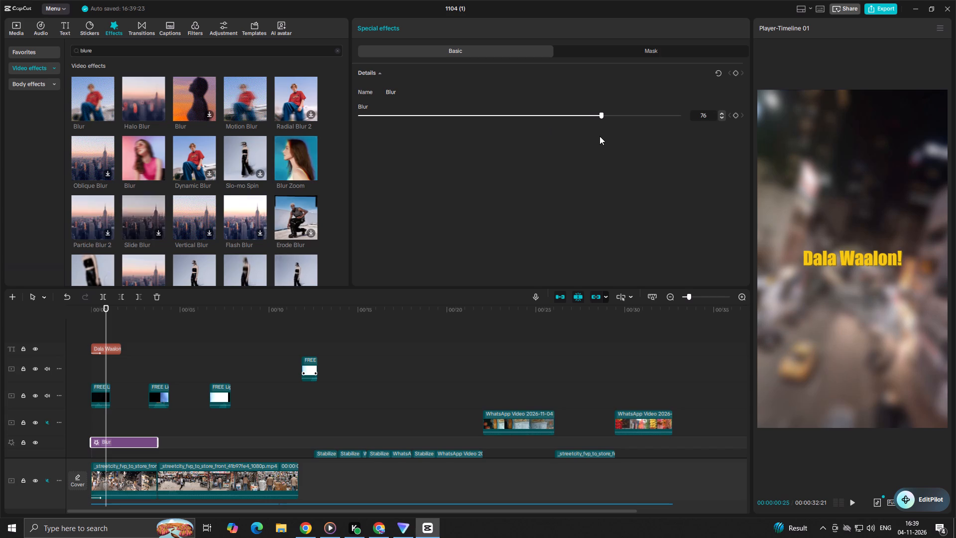
pyautogui.moveTo(599, 136); pyautogui.dragTo(545, 166)
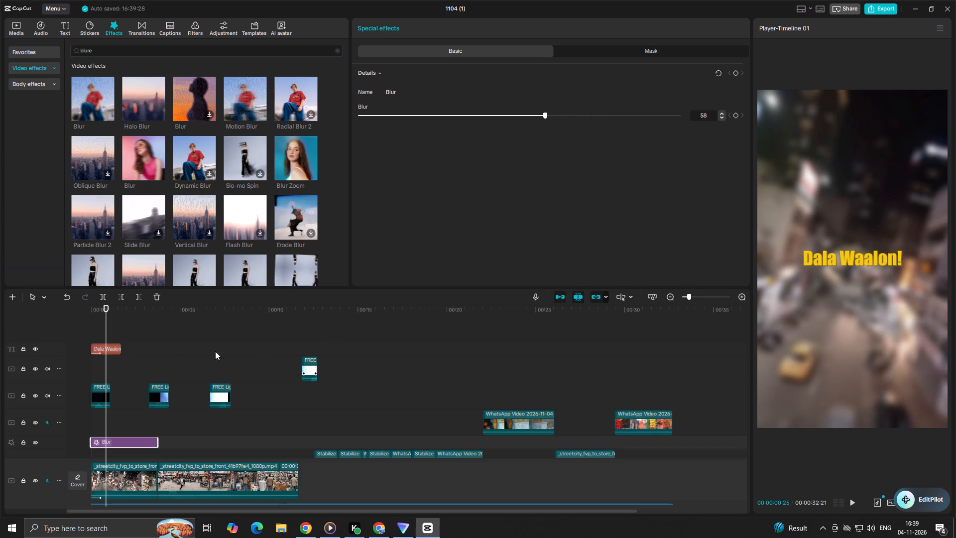
pyautogui.click(181, 351)
pyautogui.moveTo(181, 351); pyautogui.dragTo(0, 396)
pyautogui.press('space')
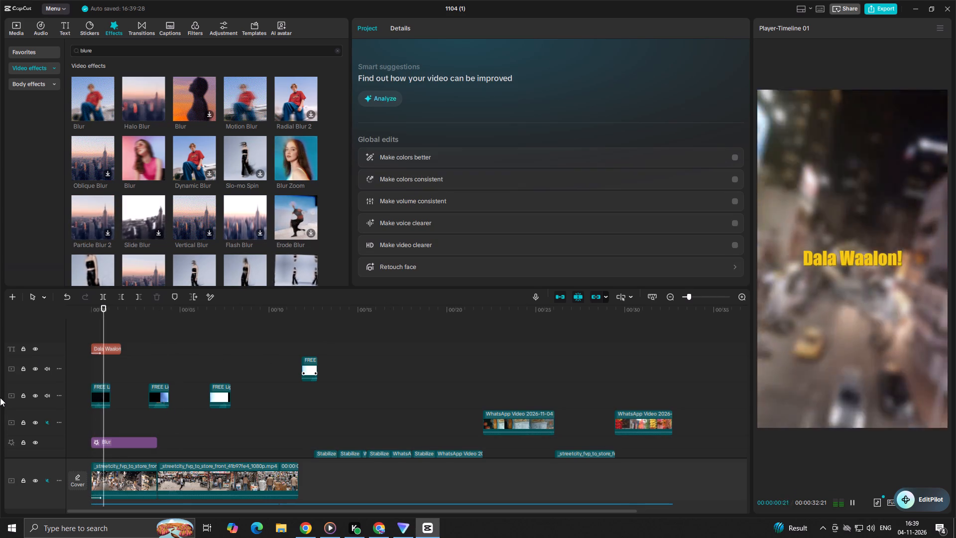
pyautogui.press('space')
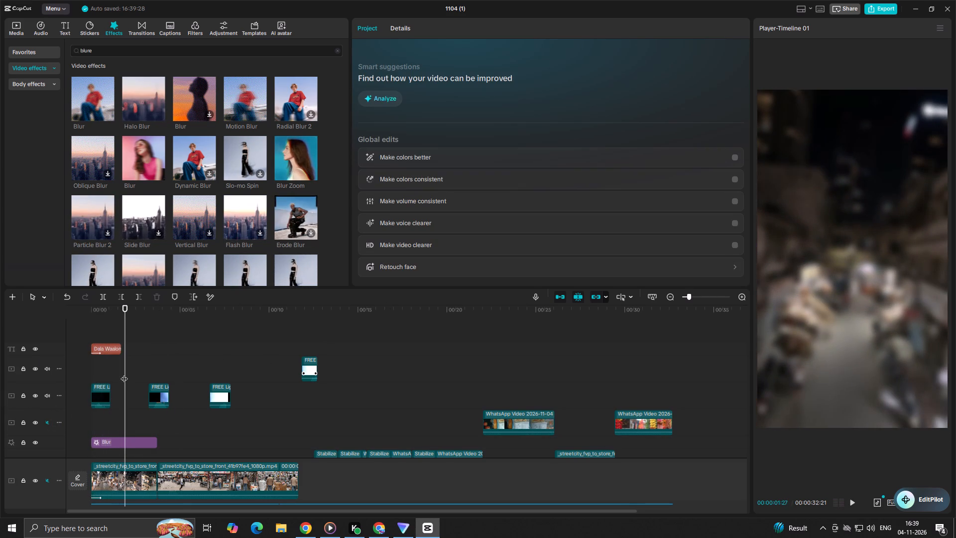
pyautogui.press('space')
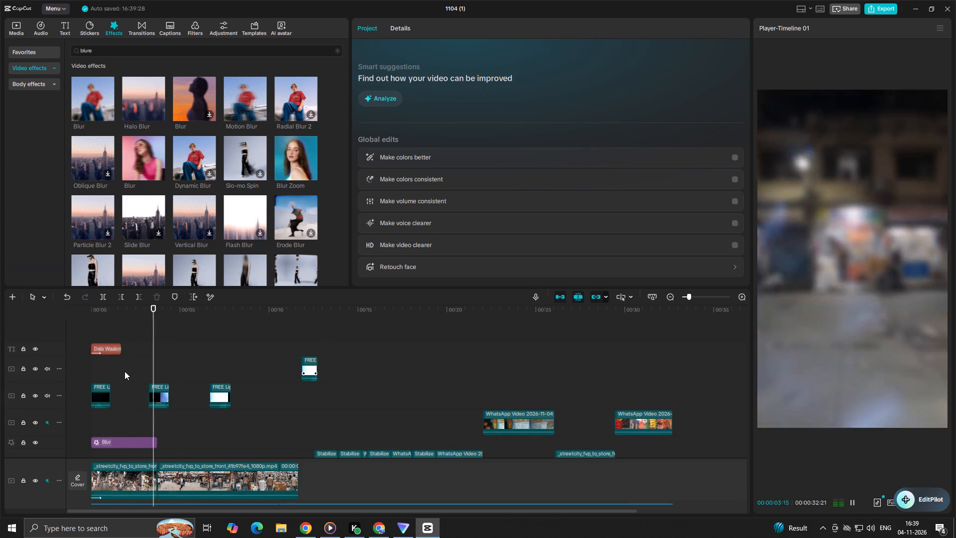
pyautogui.press('space')
# Extend the end of the "Dala Waalon!" title clip to about 3.9 s, playing the opening in between to judge its timing.
pyautogui.click(108, 349)
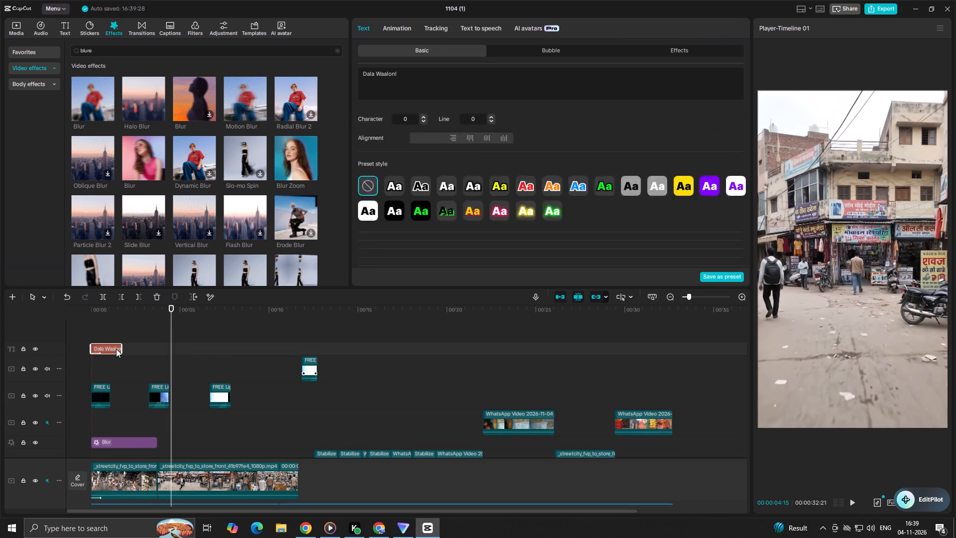
pyautogui.moveTo(120, 347); pyautogui.dragTo(152, 356)
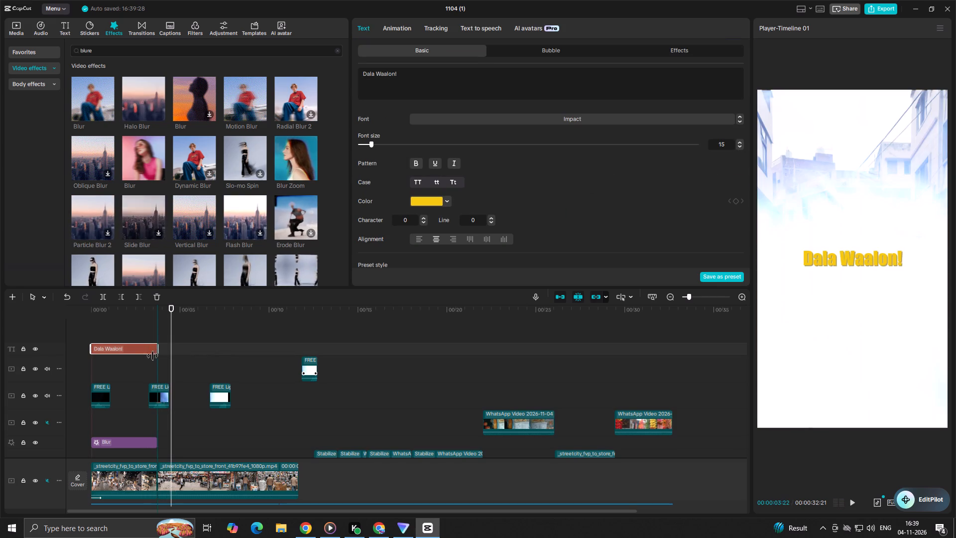
pyautogui.moveTo(152, 356); pyautogui.dragTo(146, 360)
pyautogui.click(133, 371)
pyautogui.moveTo(133, 371); pyautogui.dragTo(0, 385)
pyautogui.press('space')
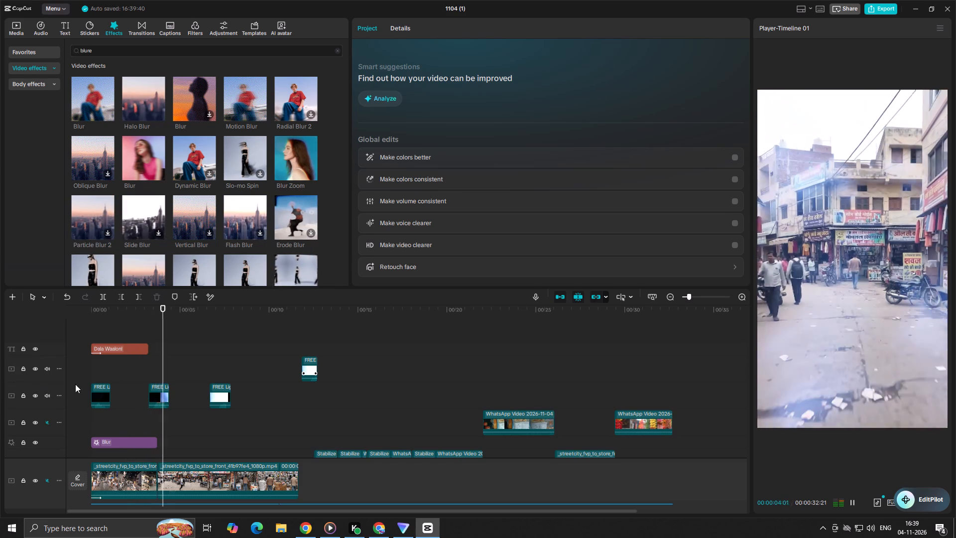
pyautogui.press('space')
pyautogui.click(144, 346)
pyautogui.moveTo(150, 348); pyautogui.dragTo(161, 350)
pyautogui.click(148, 325)
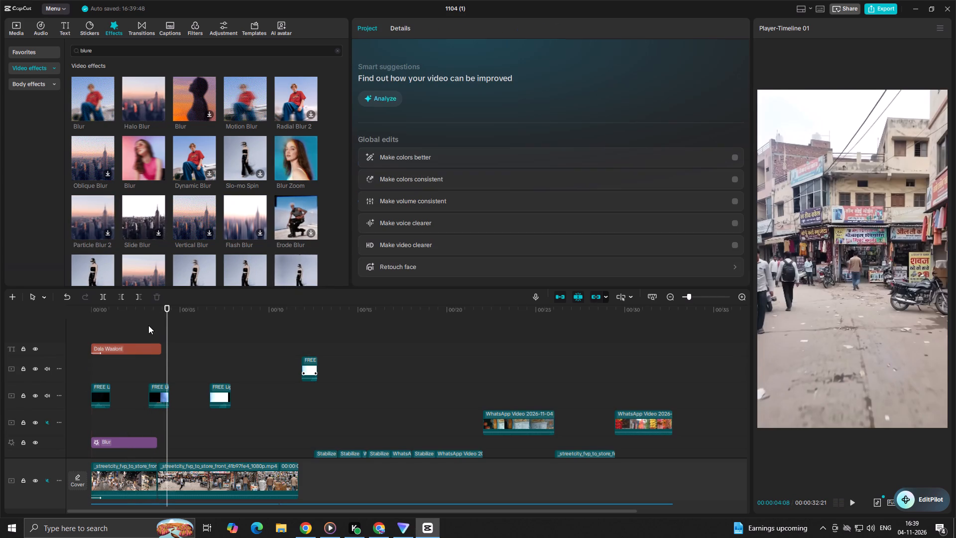
# Play the sequence onward to about 11 s, and replay the opening from the start to review the title and blur.
pyautogui.press('space')
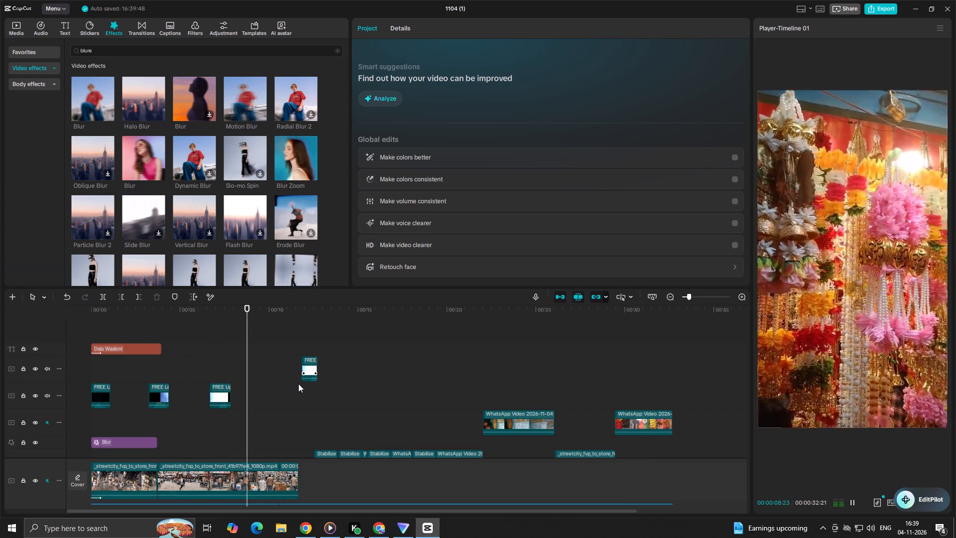
pyautogui.press('space')
pyautogui.press('space')
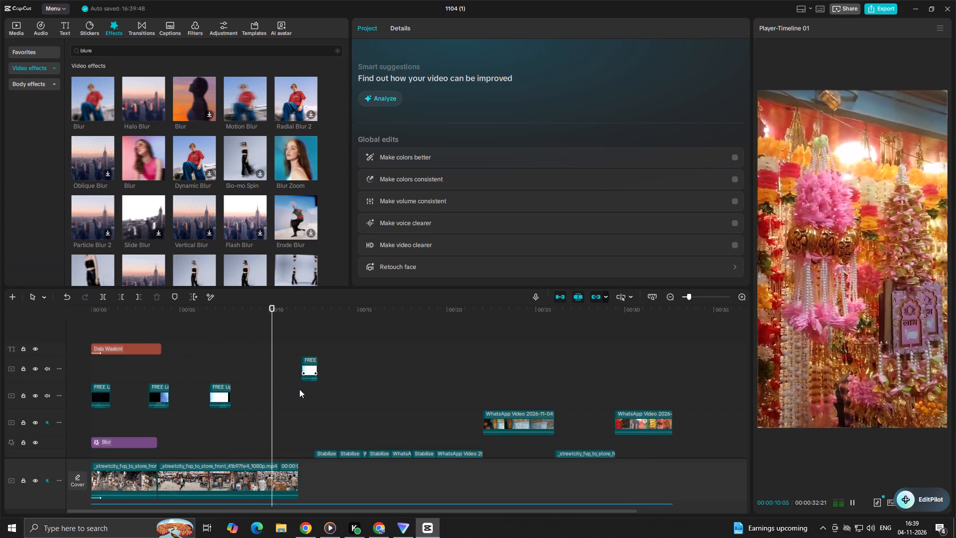
pyautogui.press('space')
pyautogui.scroll(-2, 252, 425)
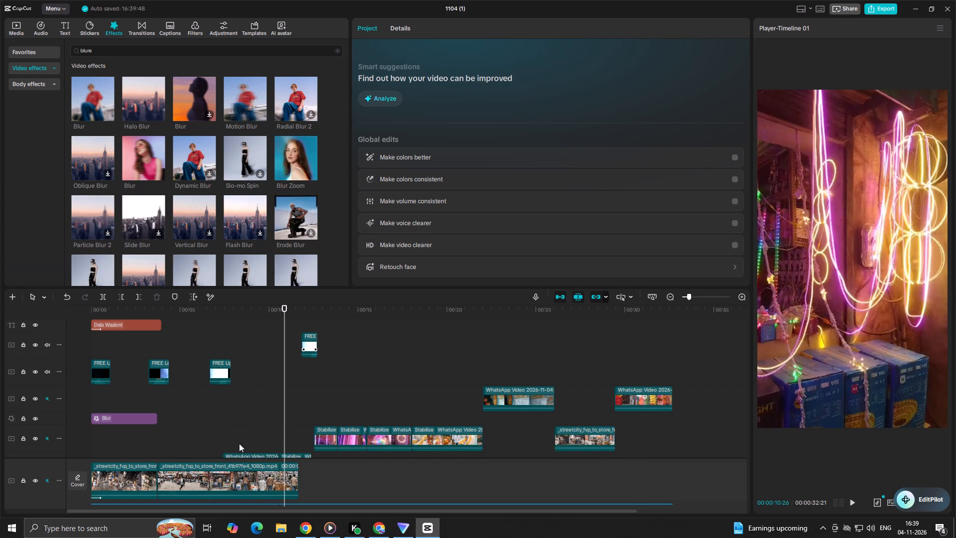
pyautogui.scroll(-7, 239, 443)
pyautogui.click(232, 375)
pyautogui.moveTo(232, 374); pyautogui.dragTo(0, 388)
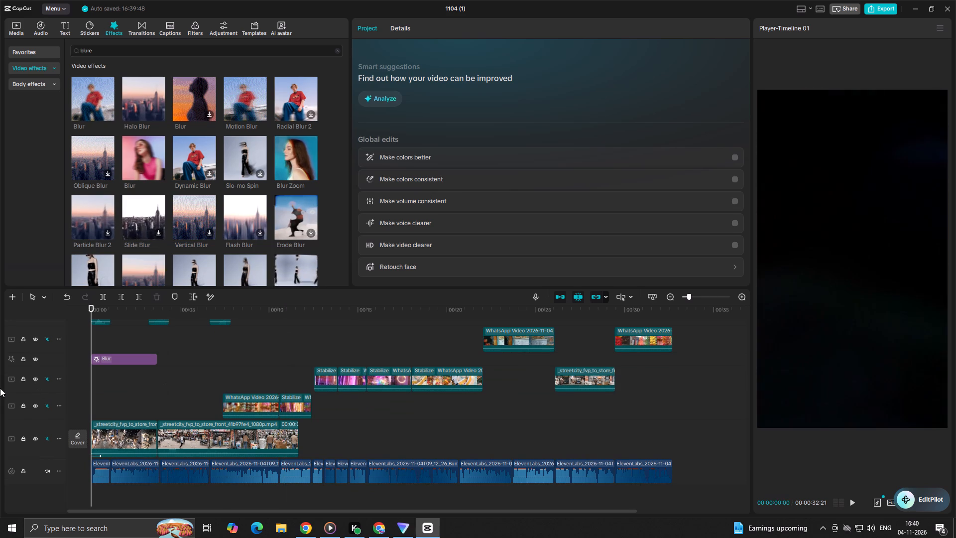
pyautogui.press('space')
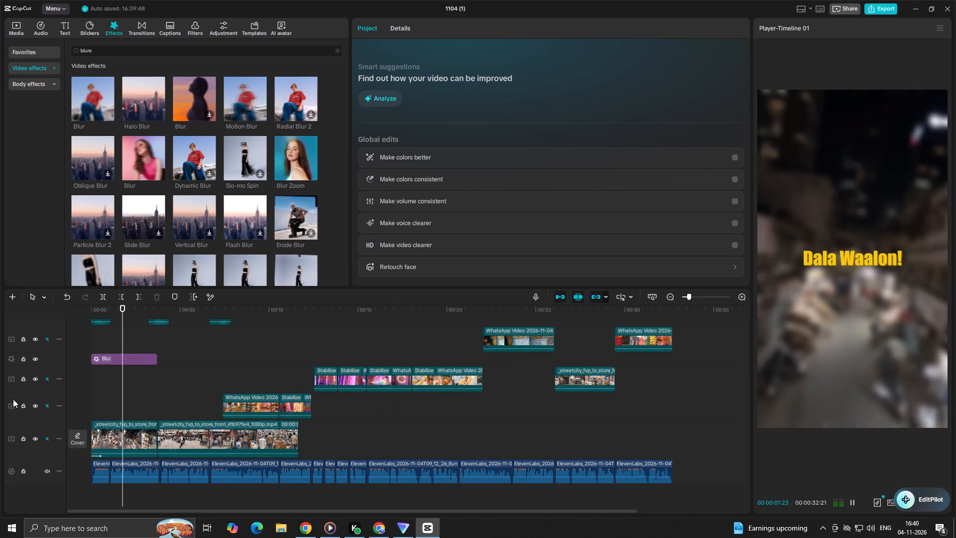
pyautogui.press('space')
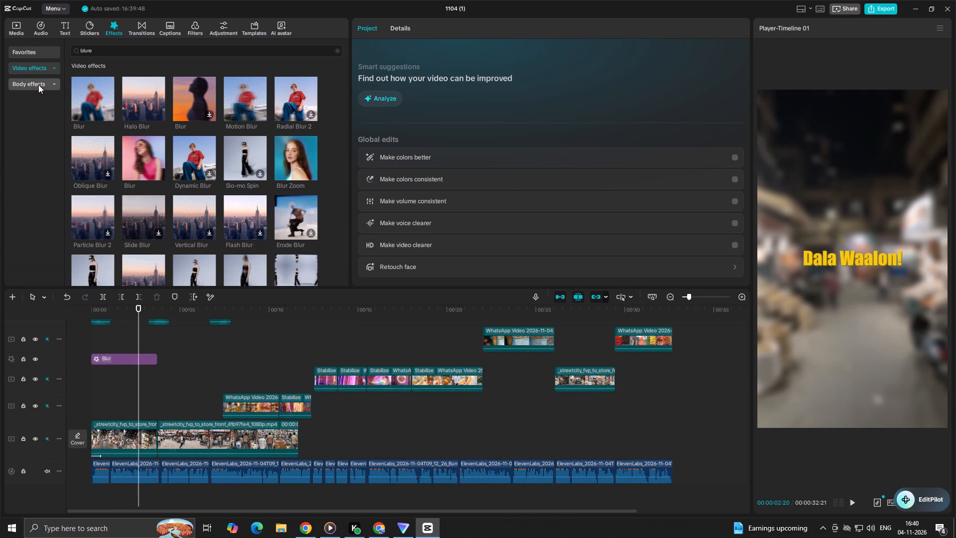
# Audition "No More Limits" and "Background Music" from the Vlog music category and add "Background Music" below the voice-over, starting at 0 s.
pyautogui.click(17, 26)
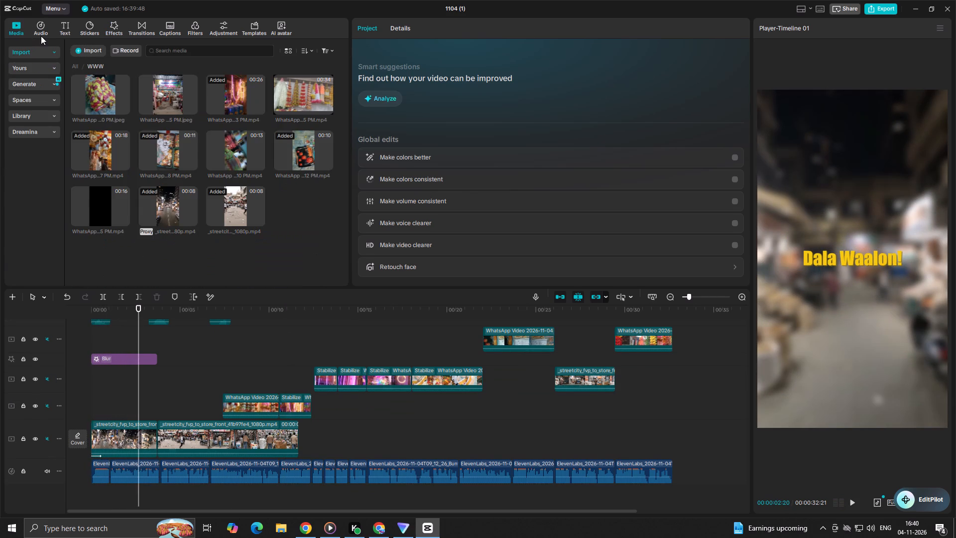
pyautogui.click(41, 36)
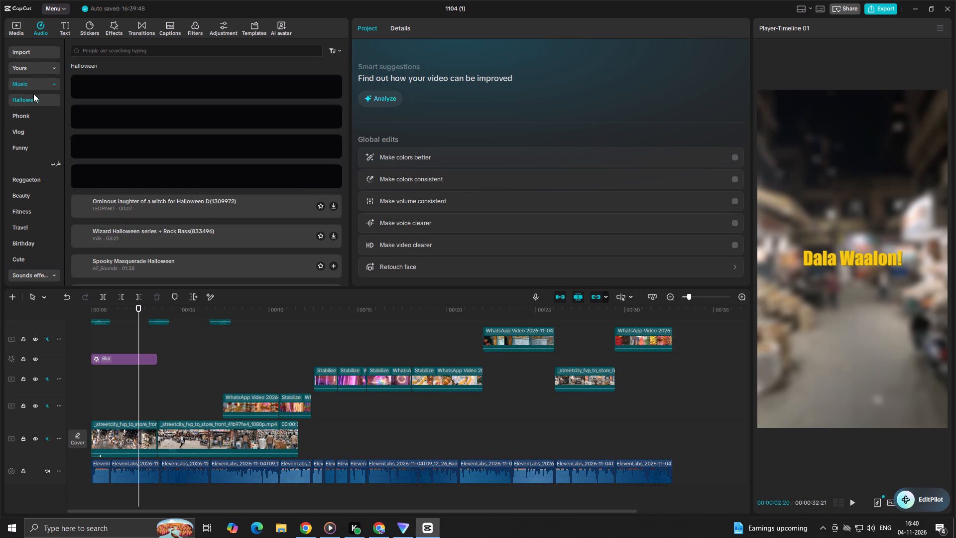
pyautogui.click(34, 84)
pyautogui.click(34, 86)
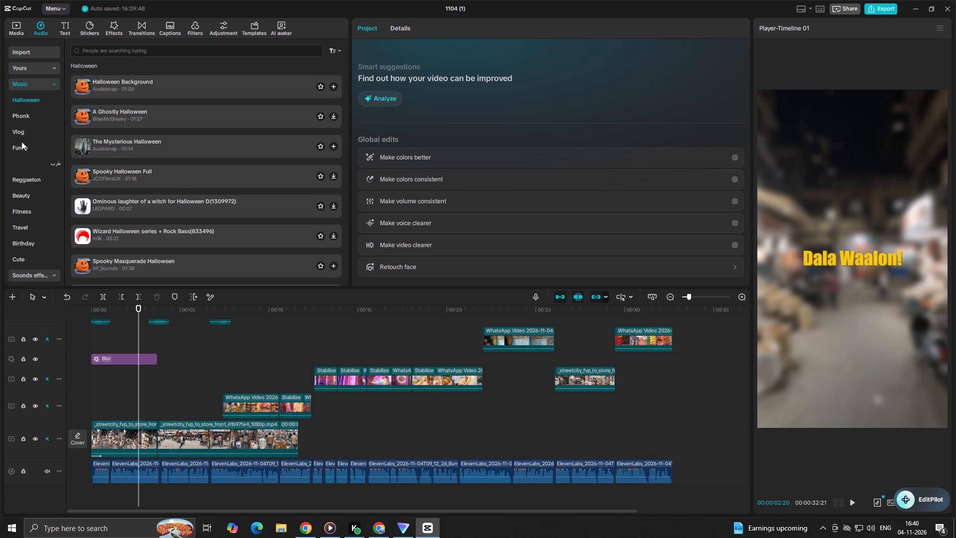
pyautogui.click(25, 129)
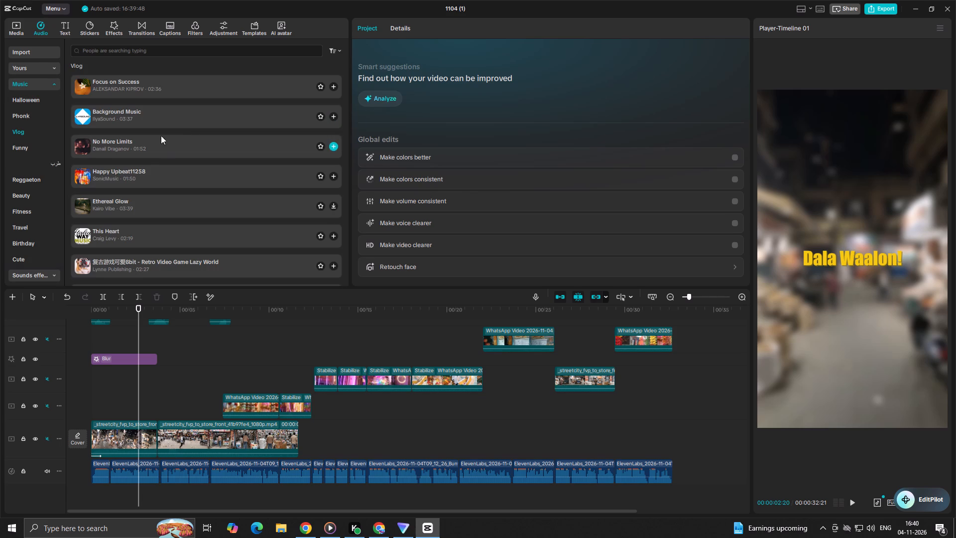
pyautogui.click(154, 145)
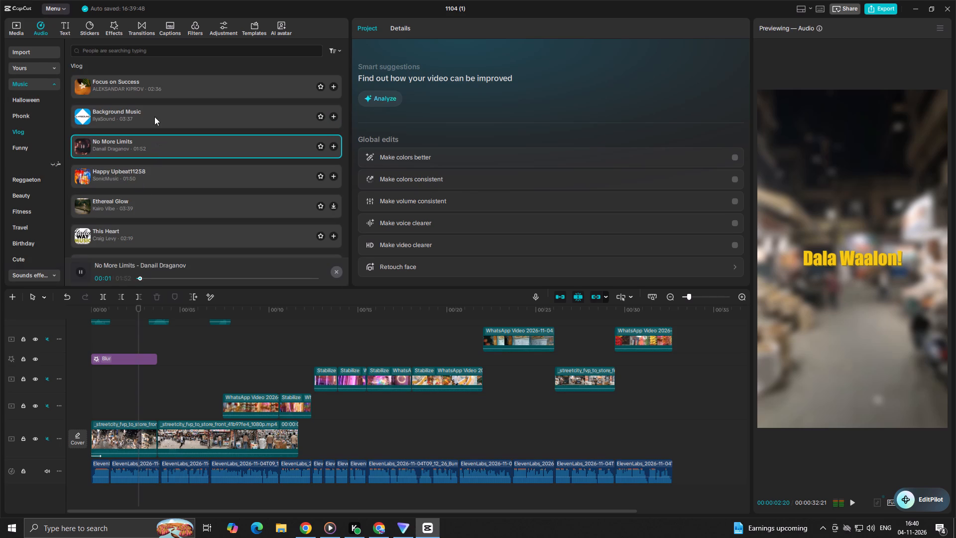
pyautogui.click(156, 111)
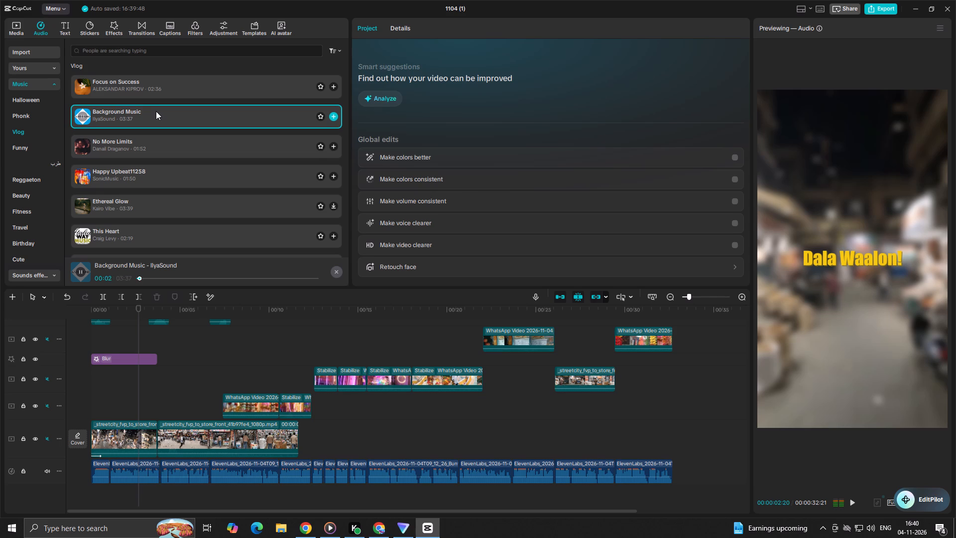
pyautogui.moveTo(154, 116); pyautogui.dragTo(127, 459)
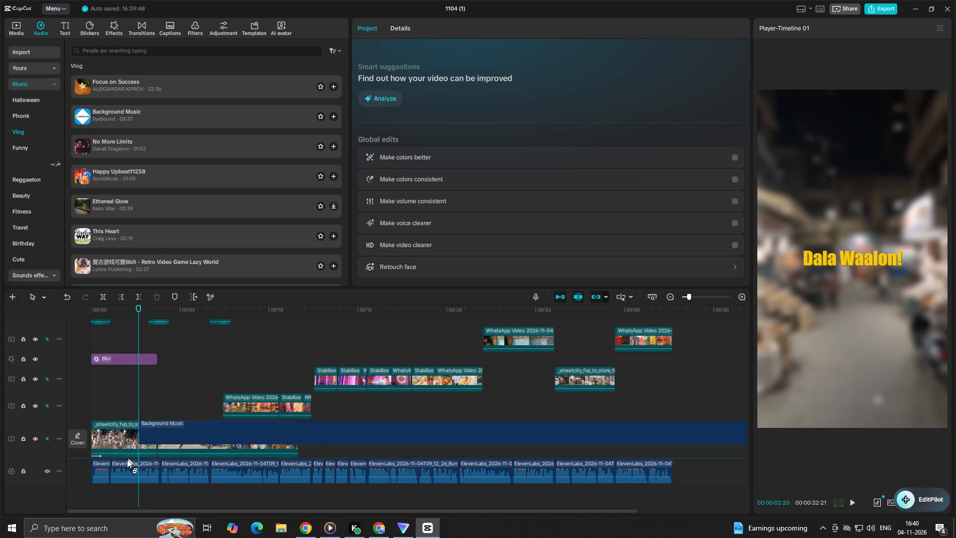
pyautogui.moveTo(127, 459); pyautogui.dragTo(57, 502)
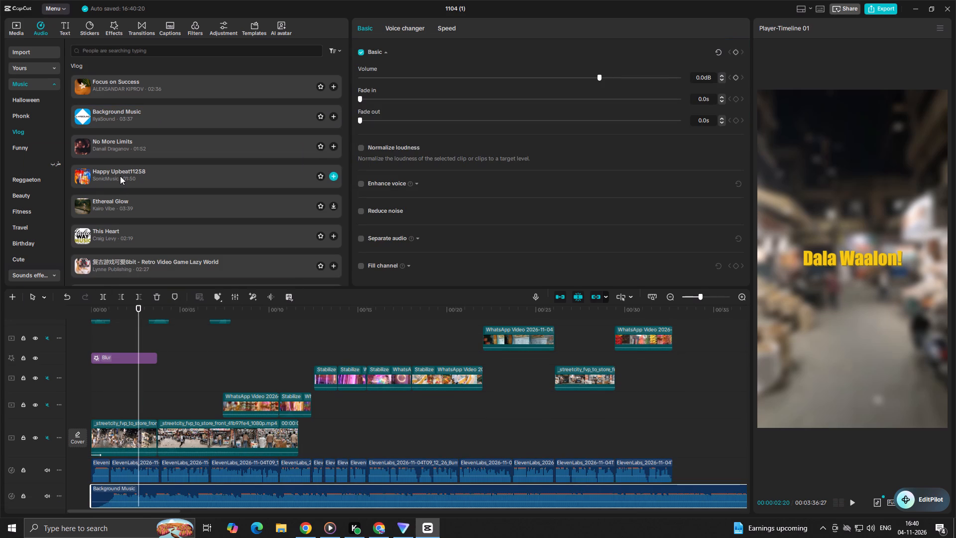
# Audition "Happy Upbeat11258" and "Ethereal Glow" from the Vlog music category.
pyautogui.click(120, 176)
pyautogui.click(124, 208)
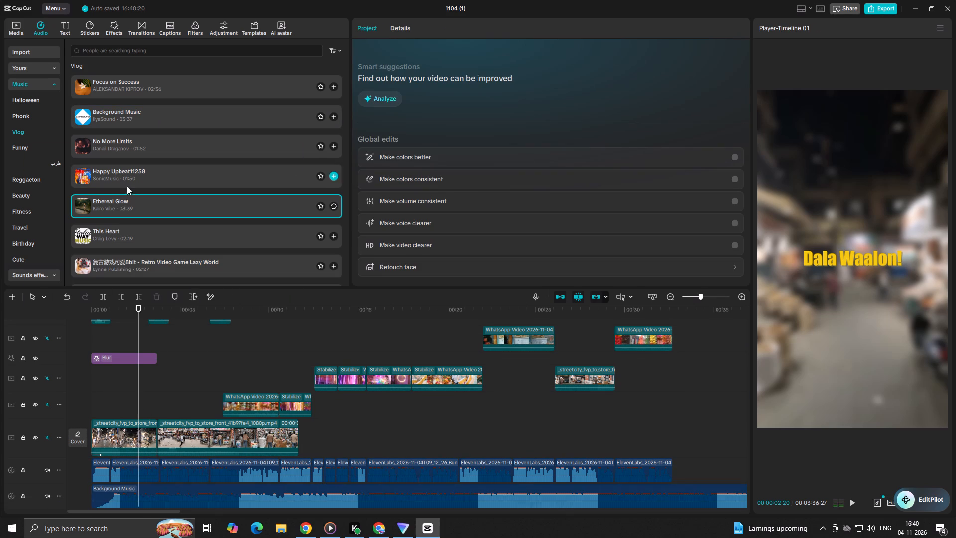
# Lower the volume of the "Background Music" clip to somewhat below -9 dB so it sits under the voice-over.
pyautogui.click(172, 497)
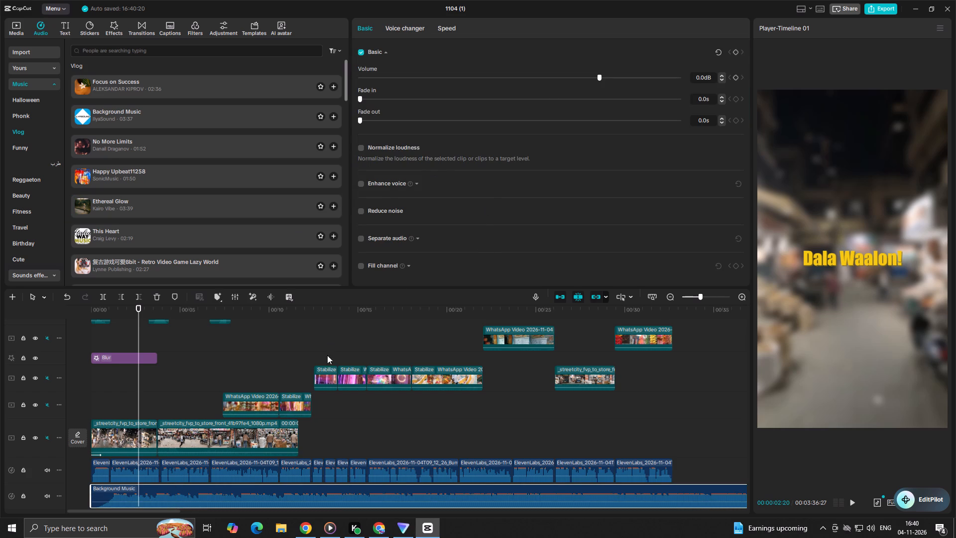
pyautogui.click(537, 73)
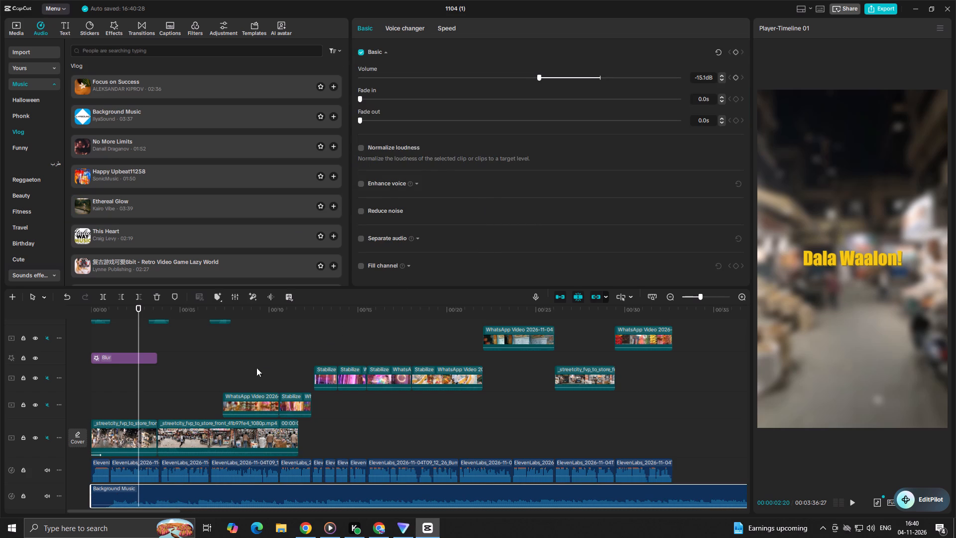
pyautogui.click(562, 79)
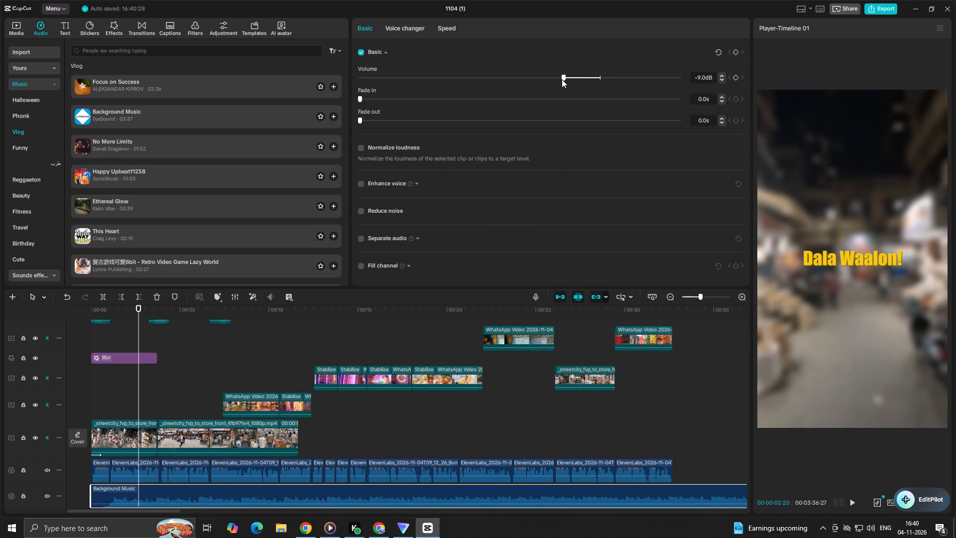
pyautogui.click(555, 78)
# Play the sequence from the start to about 13.7 s to check the music level against the voice-over.
pyautogui.click(215, 372)
pyautogui.moveTo(215, 371); pyautogui.dragTo(0, 422)
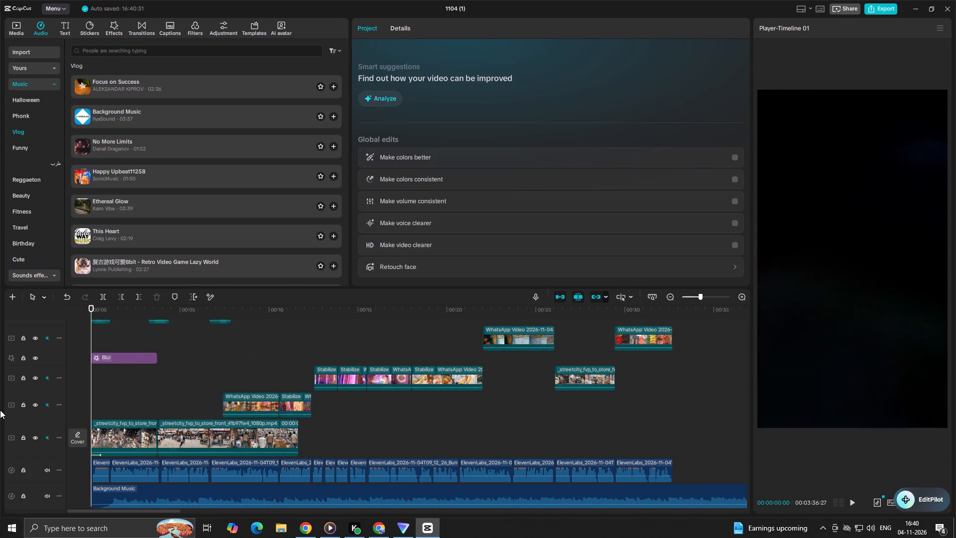
pyautogui.press('space')
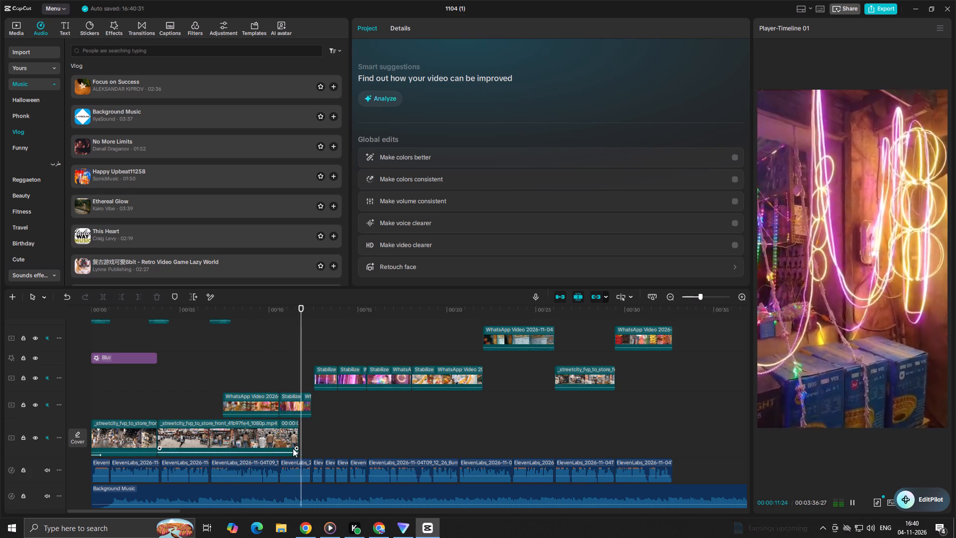
pyautogui.press('space')
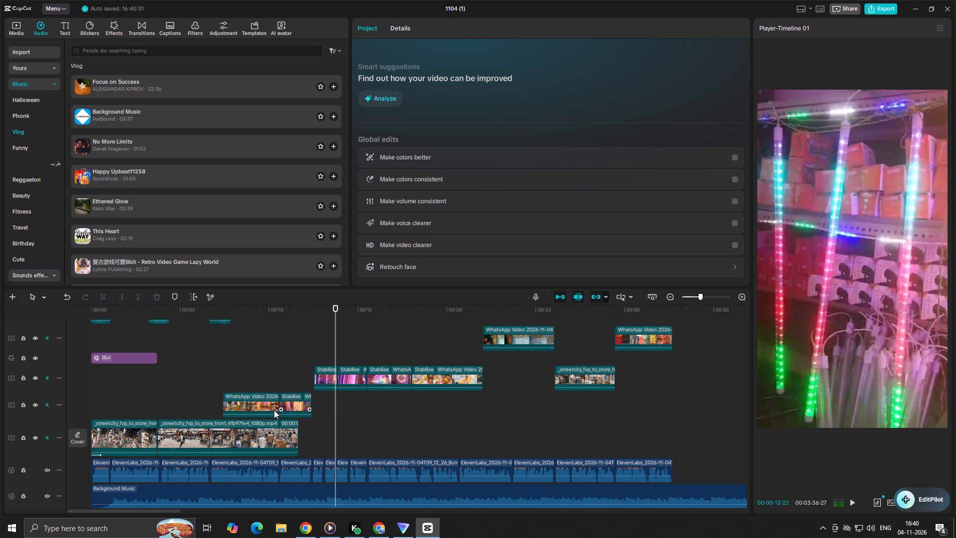
# Duplicate the light leak clip at about 6.7 s to about 15.2 s on the same track and extend its end to about 21.8 s.
pyautogui.scroll(11, 260, 379)
pyautogui.click(217, 394)
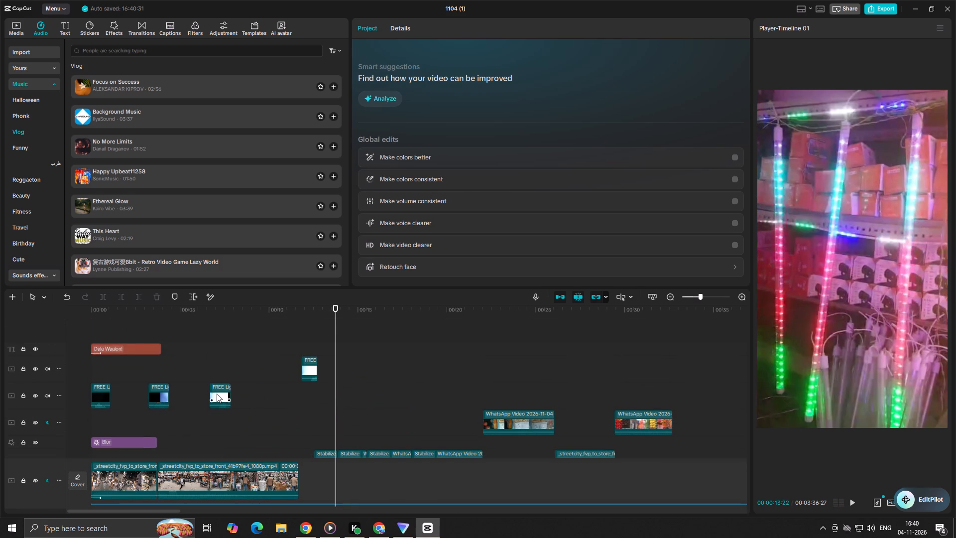
pyautogui.keyDown('alt'); pyautogui.moveTo(217, 394); pyautogui.dragTo(291, 377); pyautogui.keyUp('alt')
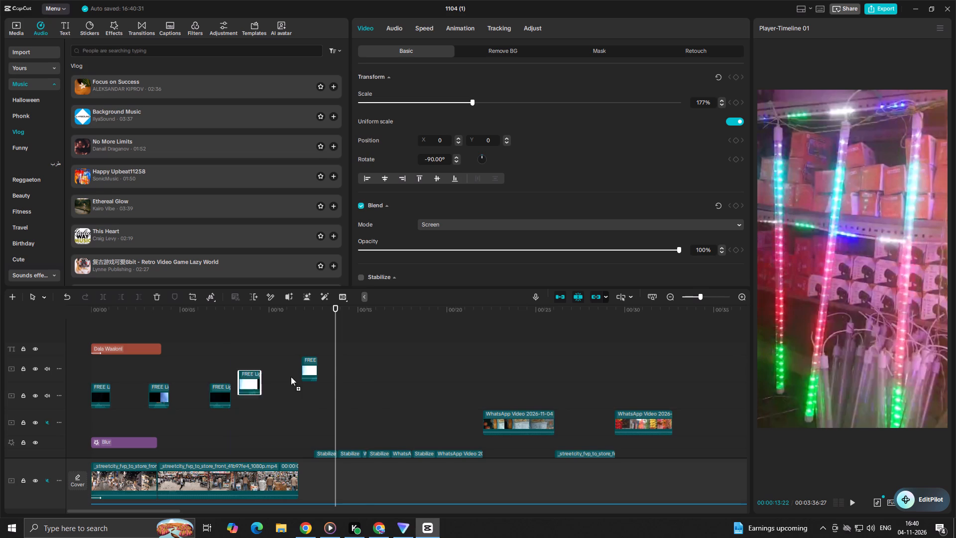
pyautogui.keyDown('alt'); pyautogui.moveTo(291, 377); pyautogui.dragTo(368, 388); pyautogui.keyUp('alt')
pyautogui.click(371, 396)
pyautogui.moveTo(382, 395); pyautogui.dragTo(477, 385)
# Play parts of the extended light leak clip and trim it to the section between about 18.3 s and 19.1 s.
pyautogui.click(392, 373)
pyautogui.press('space')
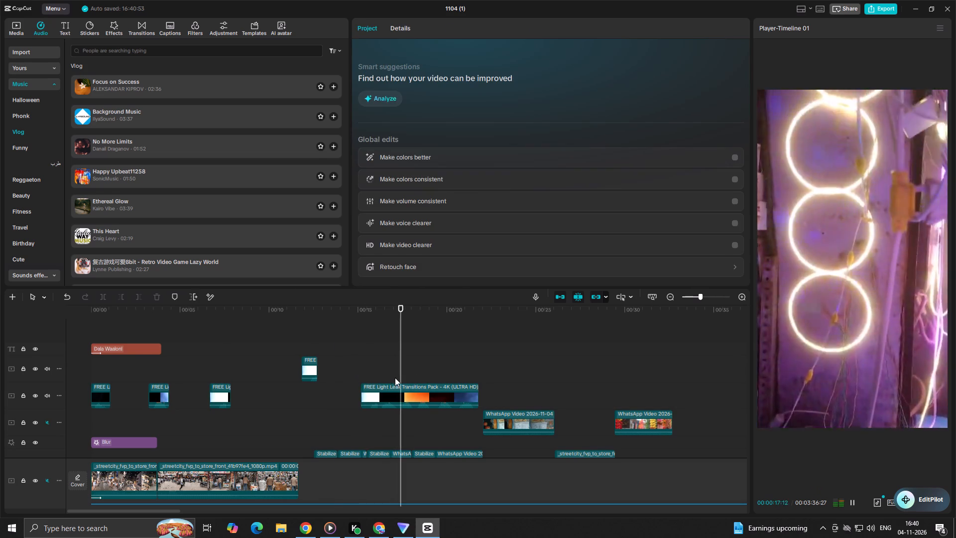
pyautogui.press('space')
pyautogui.press('space')
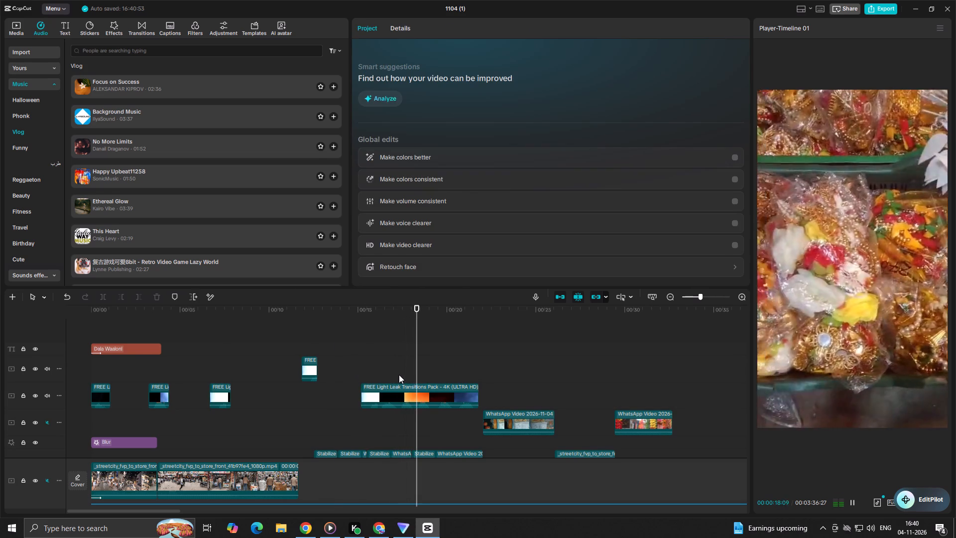
pyautogui.press('space')
pyautogui.click(410, 377)
pyautogui.press('space')
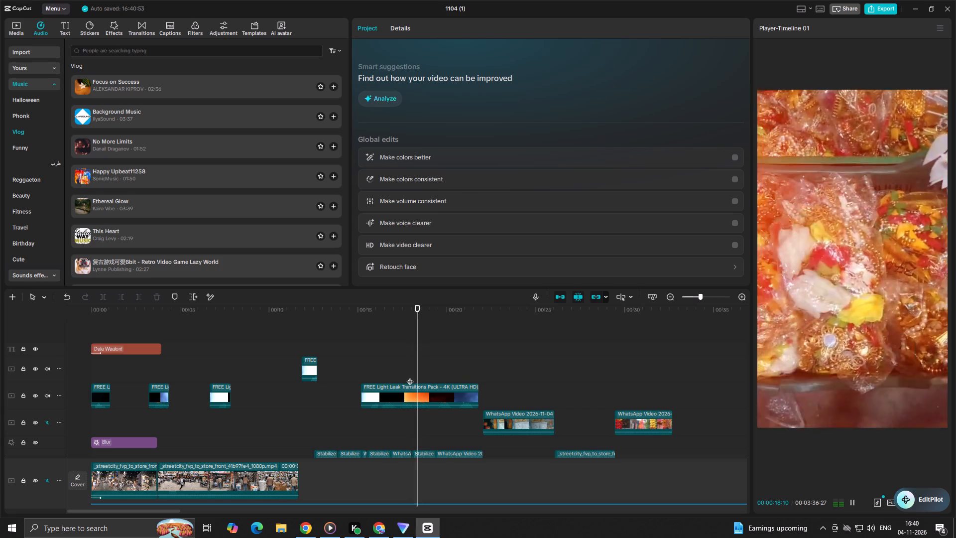
pyautogui.press('space')
pyautogui.click(417, 377)
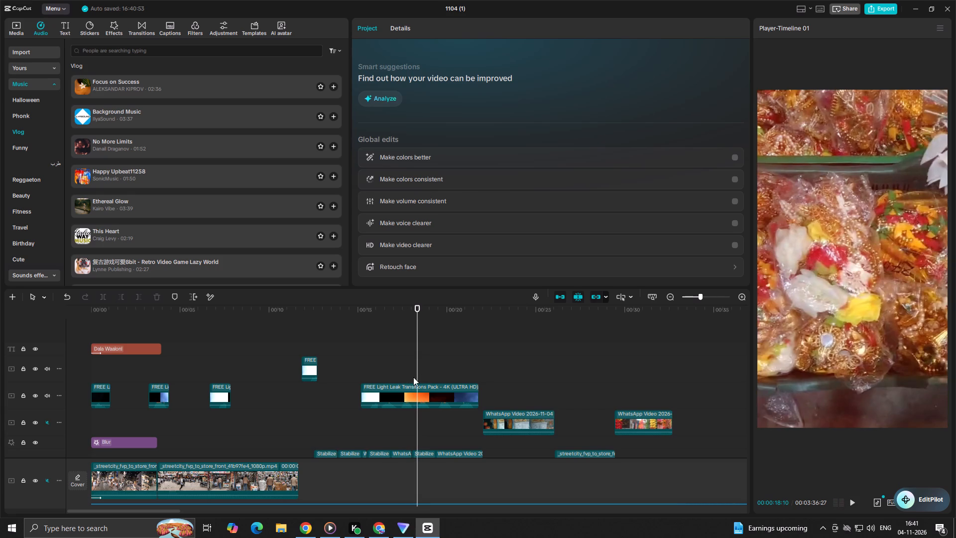
pyautogui.click(409, 398)
pyautogui.click(120, 298)
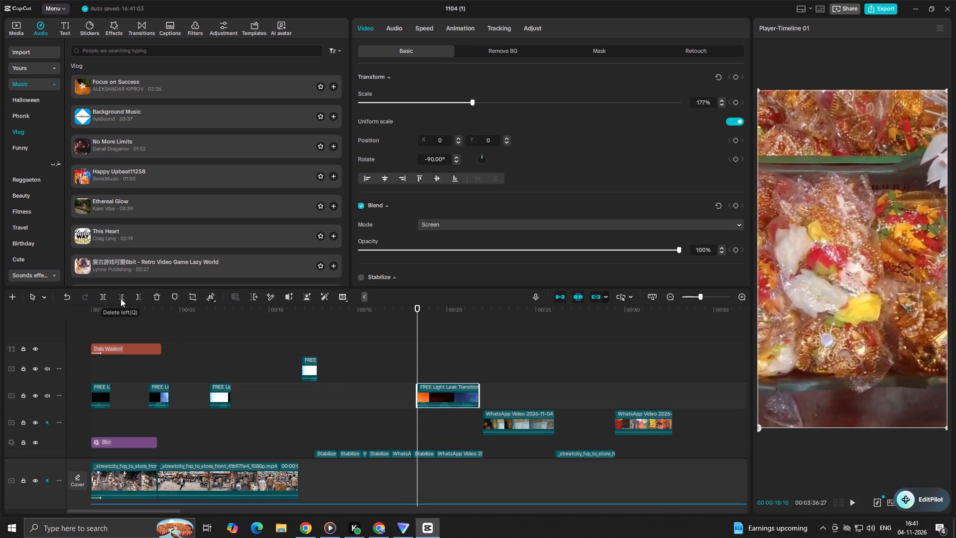
pyautogui.press('space')
pyautogui.press('space')
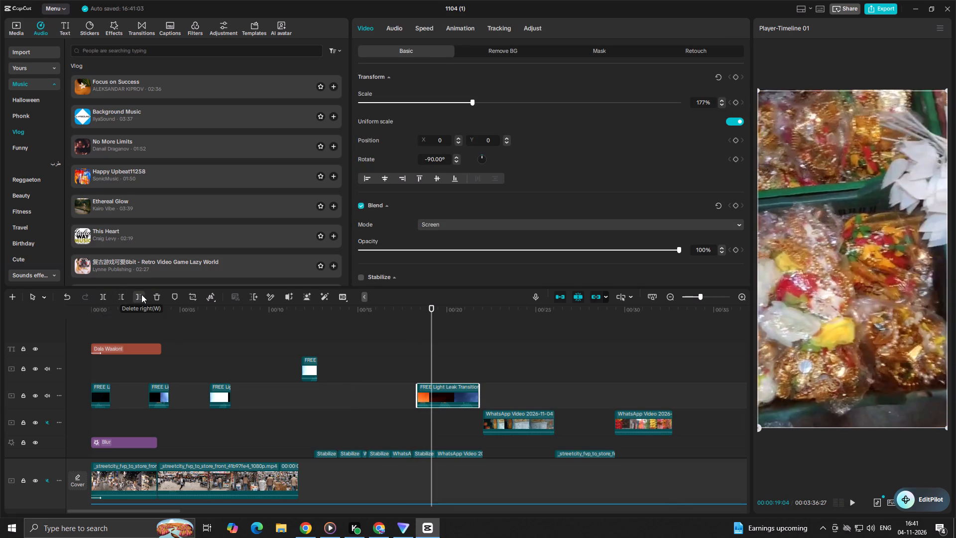
pyautogui.click(141, 294)
# Move the trimmed light leak clip to start at about 15 s, near the string-light cut, and play across it.
pyautogui.moveTo(424, 394); pyautogui.dragTo(355, 394)
pyautogui.scroll(-9, 355, 394)
pyautogui.scroll(4, 348, 370)
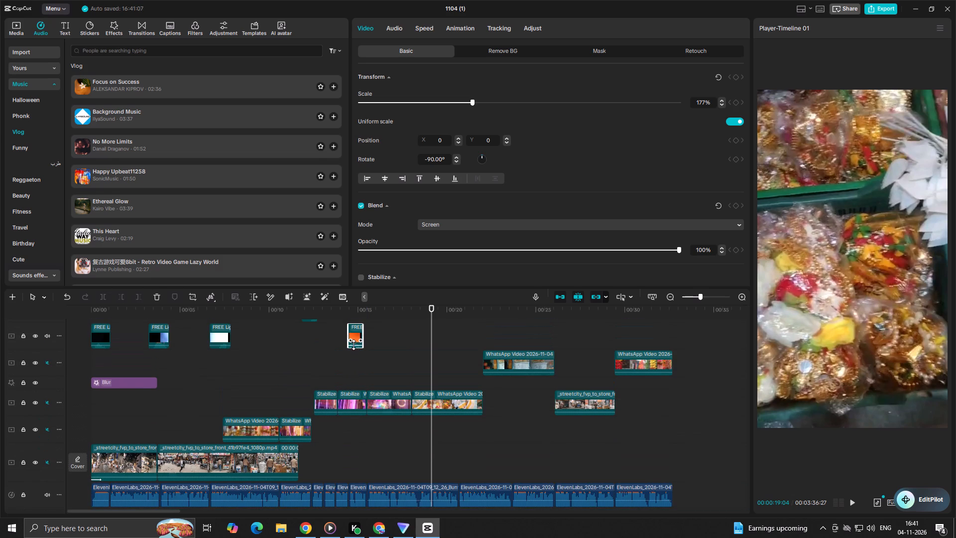
pyautogui.moveTo(354, 343); pyautogui.dragTo(369, 346)
pyautogui.moveTo(374, 339); pyautogui.dragTo(365, 340)
pyautogui.click(352, 361)
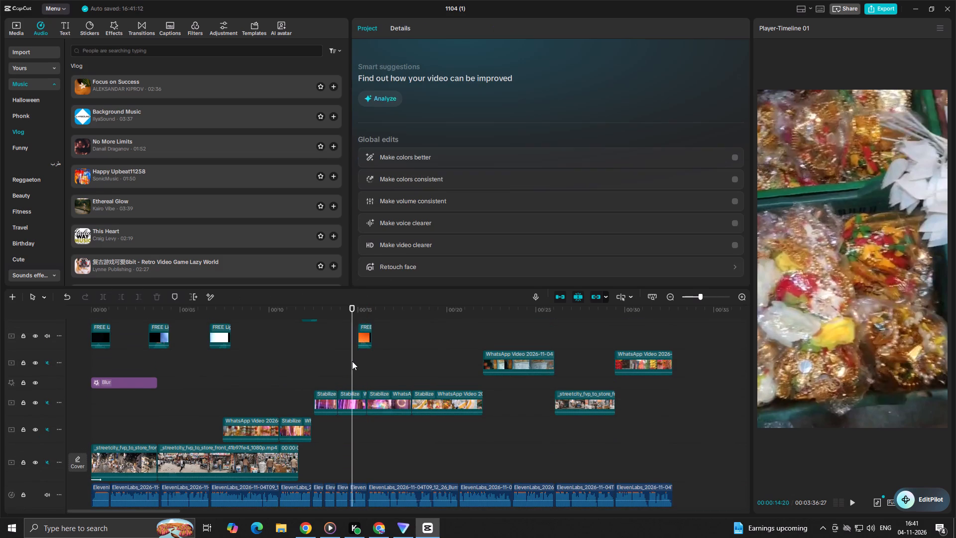
pyautogui.press('space')
pyautogui.press('space')
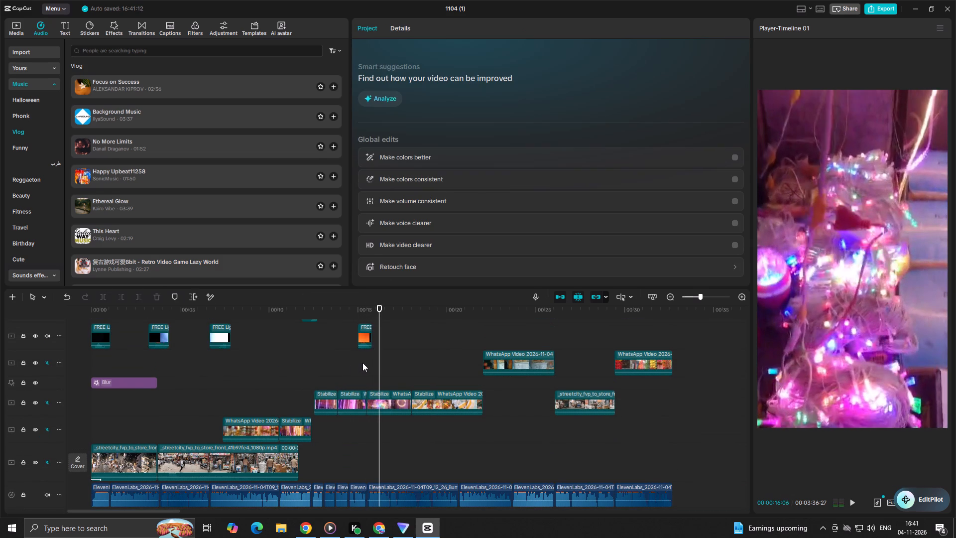
# Shift the trimmed light leak clip to start at about 15.3 s, over the cut, and replay the section from about 12.3 s.
pyautogui.keyDown('ctrl'); pyautogui.scroll(12, 364, 369); pyautogui.keyUp('ctrl')
pyautogui.moveTo(337, 336); pyautogui.dragTo(337, 336)
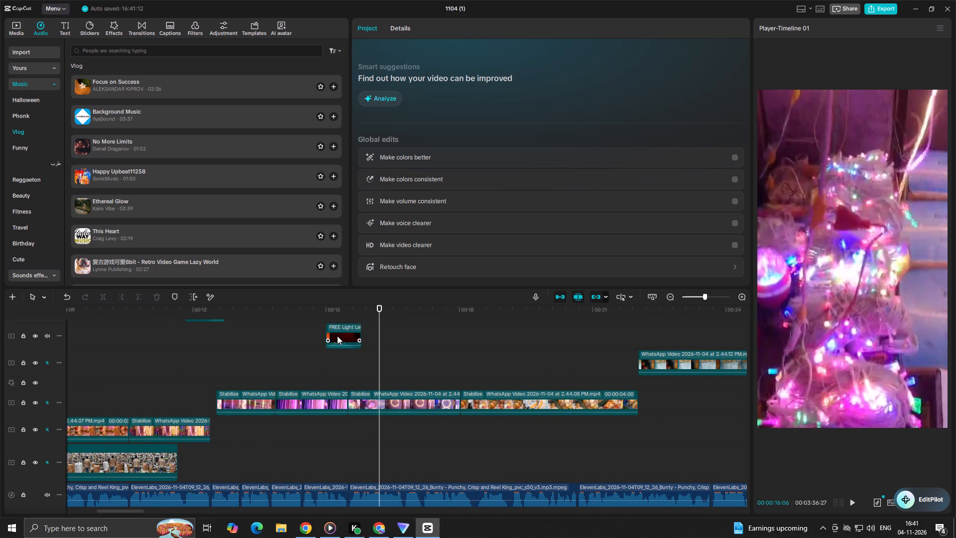
pyautogui.moveTo(337, 336); pyautogui.dragTo(349, 334)
pyautogui.click(334, 371)
pyautogui.press('space')
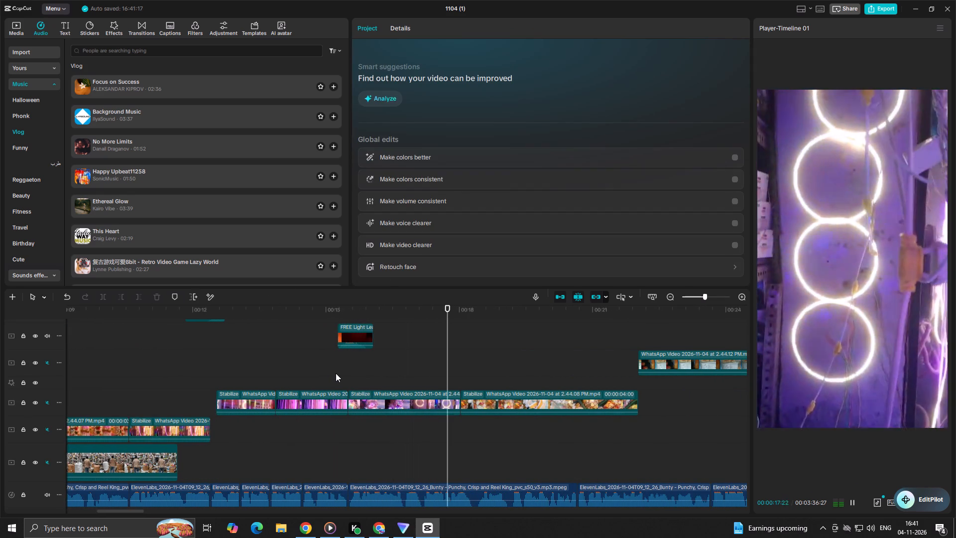
pyautogui.keyDown('ctrl'); pyautogui.scroll(-8, 371, 376); pyautogui.keyUp('ctrl')
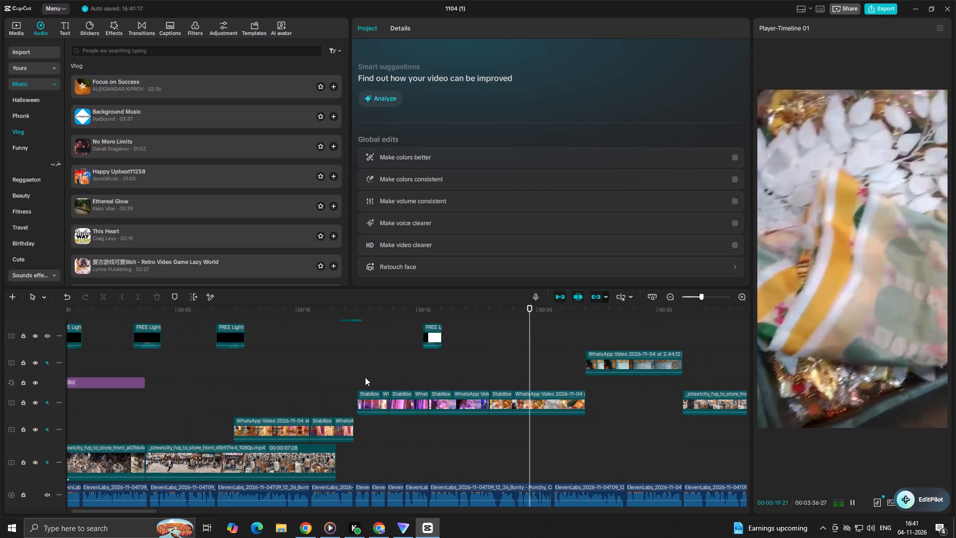
pyautogui.click(351, 358)
pyautogui.press('space')
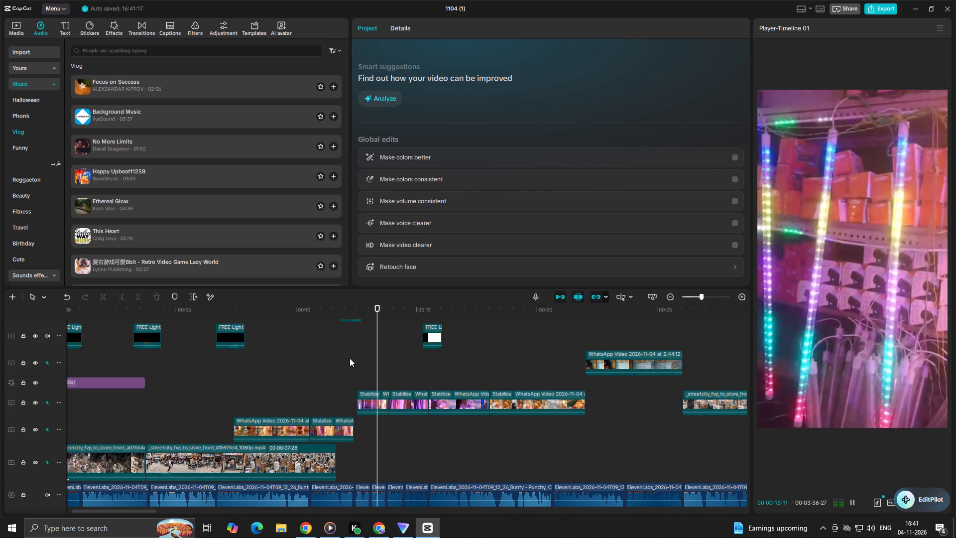
pyautogui.press('space')
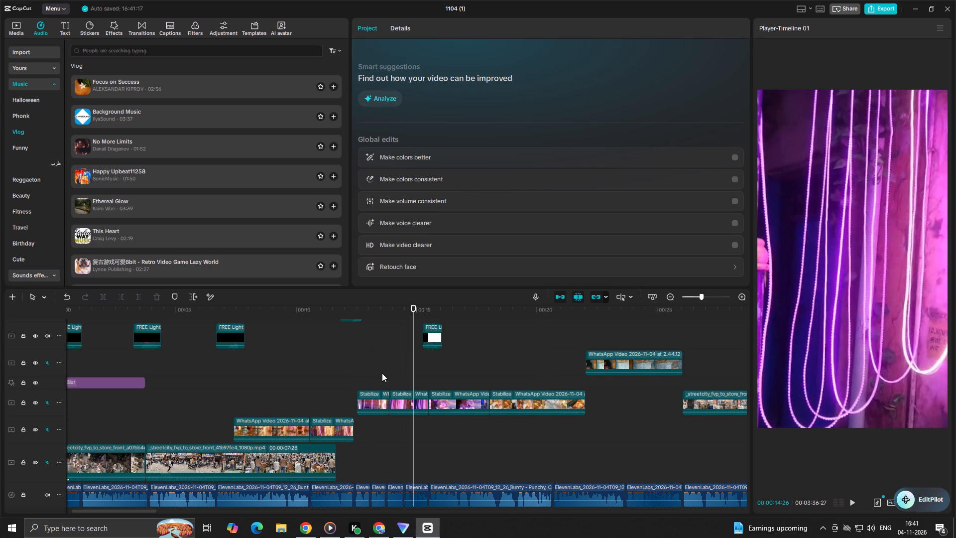
# Duplicate the light leak clip onto a new track above at about 14.7 s and extend the copy's end to about 20.1 s.
pyautogui.click(431, 338)
pyautogui.scroll(5, 429, 337)
pyautogui.scroll(-4, 356, 368)
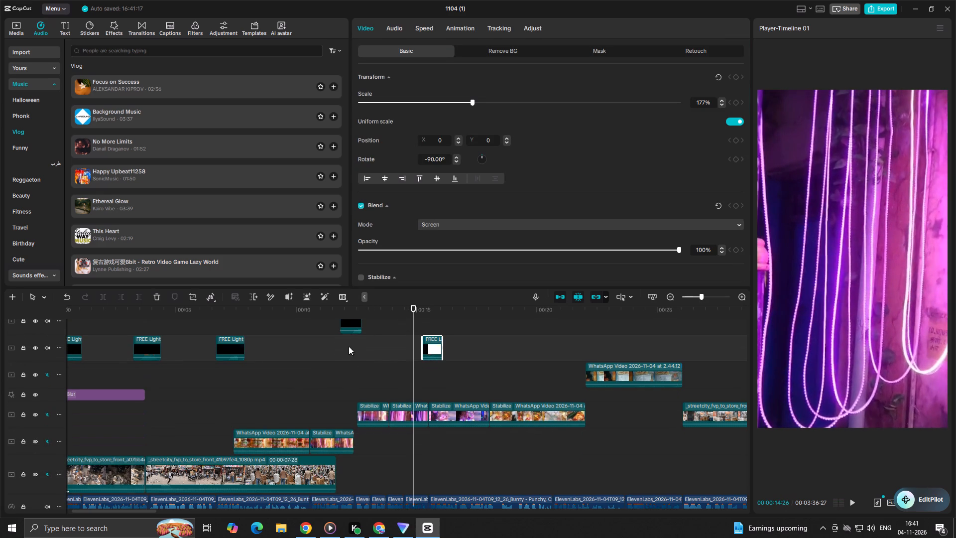
pyautogui.click(143, 347)
pyautogui.click(434, 349)
pyautogui.scroll(5, 433, 349)
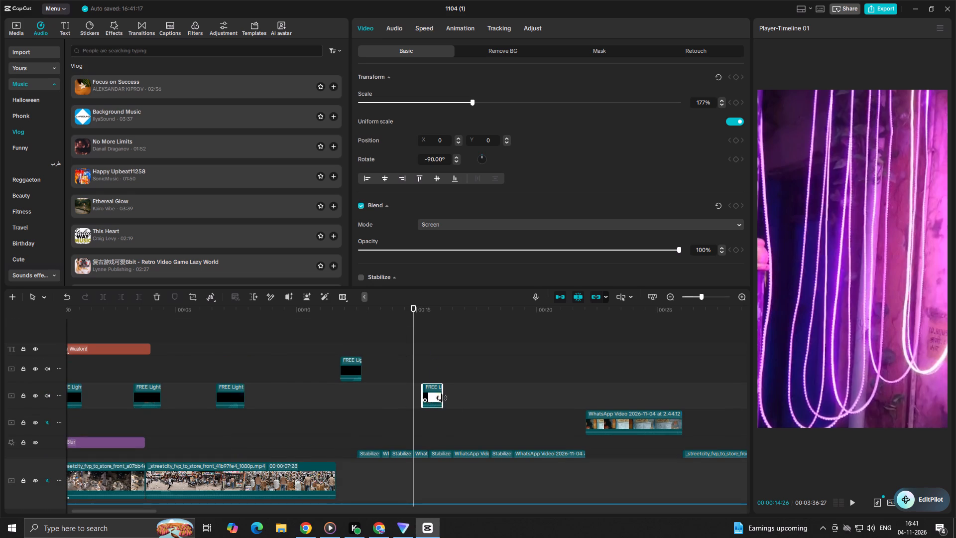
pyautogui.keyDown('alt'); pyautogui.moveTo(431, 397); pyautogui.dragTo(416, 355); pyautogui.keyUp('alt')
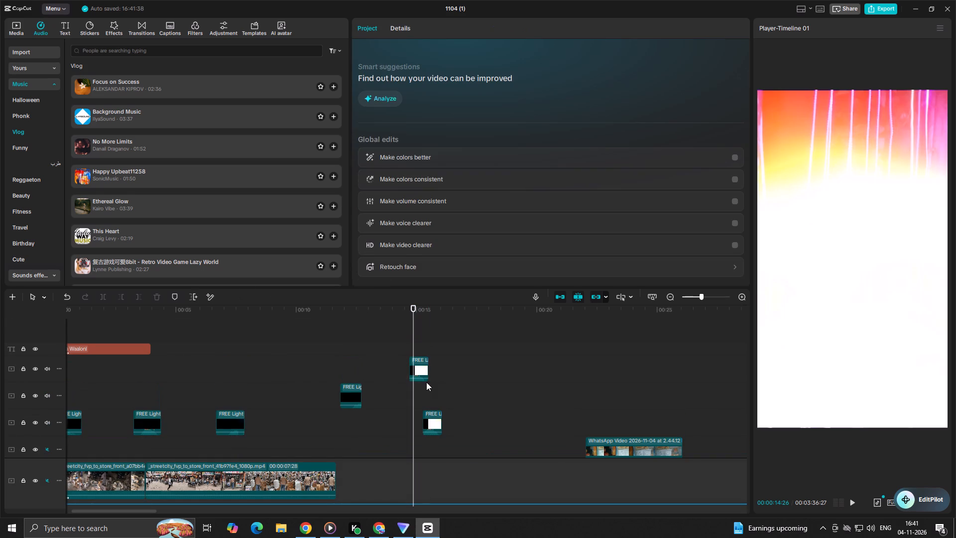
pyautogui.click(418, 366)
pyautogui.moveTo(428, 368); pyautogui.dragTo(540, 366)
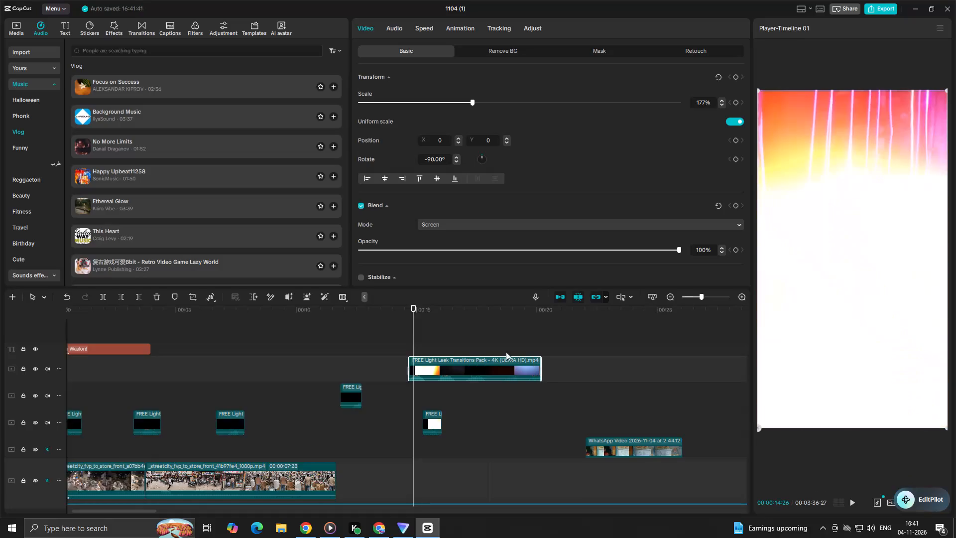
# Play the extended light leak copy between about 16.6 s and 19.5 s to examine its flashes for another usable transition.
pyautogui.click(456, 345)
pyautogui.press('space')
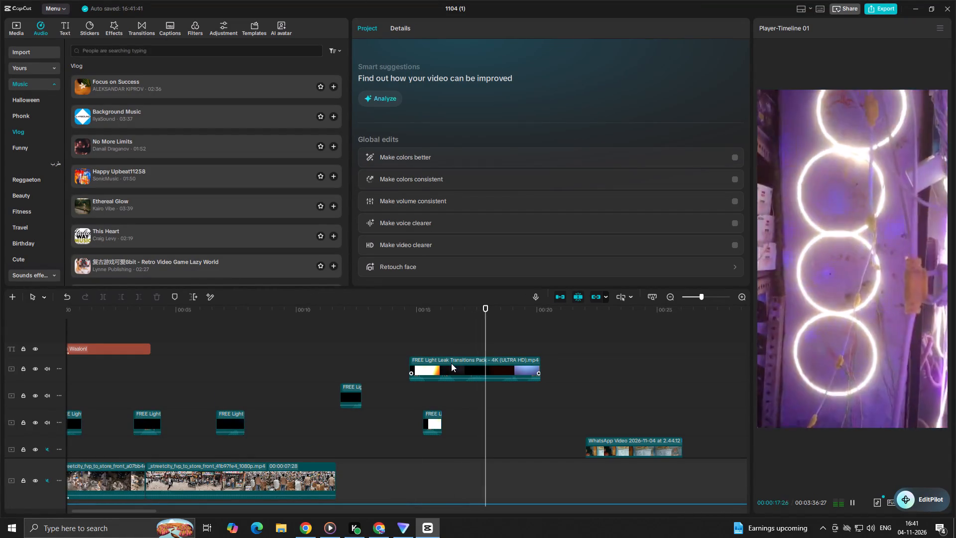
pyautogui.press('space')
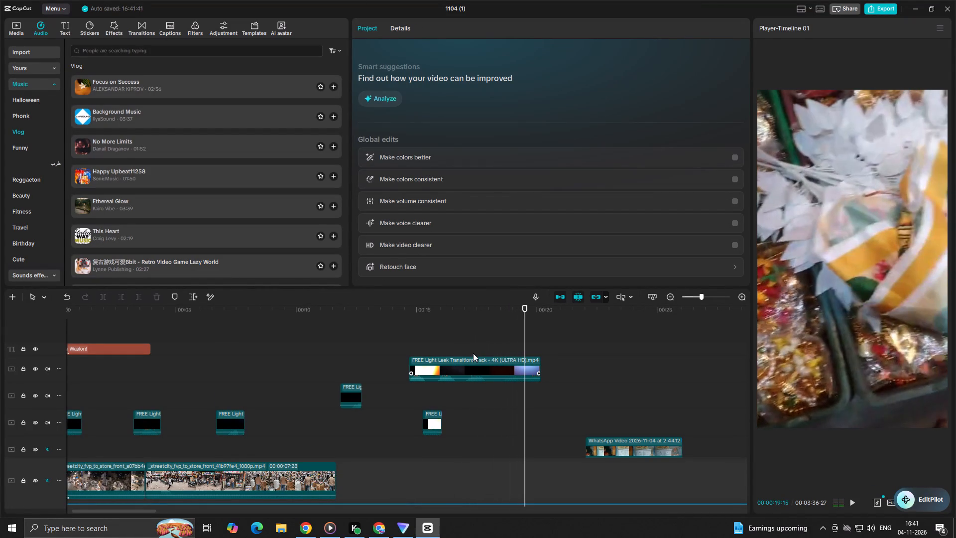
pyautogui.click(478, 343)
pyautogui.press('space')
pyautogui.press('space')
pyautogui.click(478, 343)
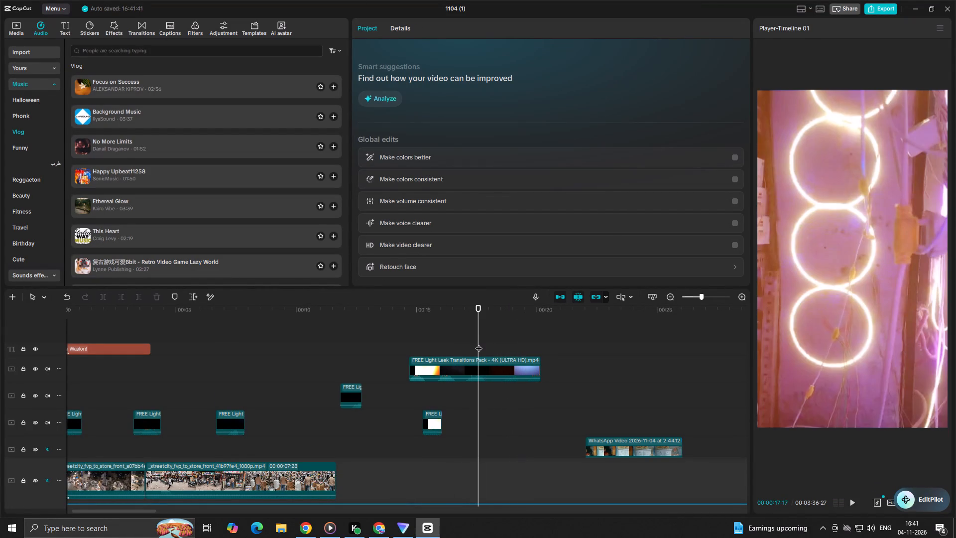
pyautogui.click(478, 345)
pyautogui.press('space')
pyautogui.press('space')
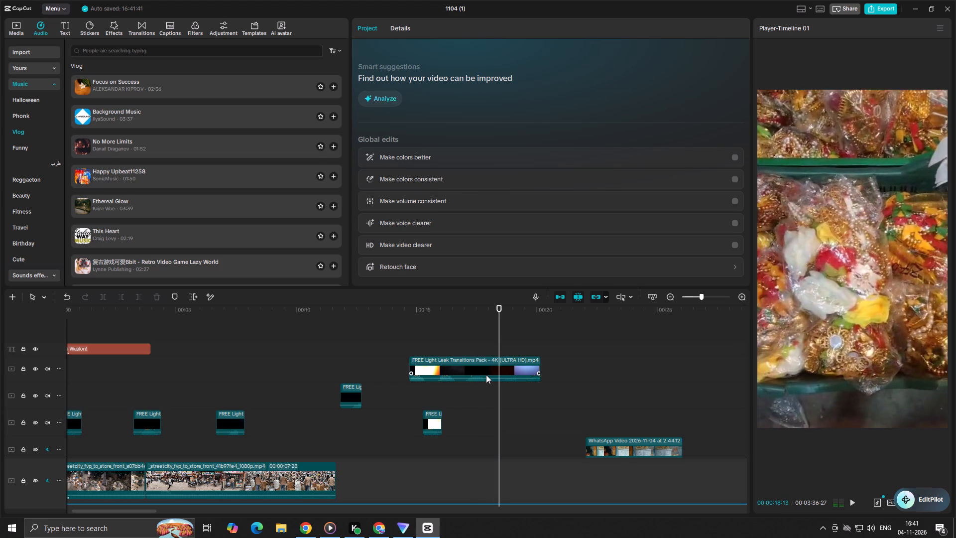
# Move the extended light leak copy earlier on its track to start at about 11.2 s.
pyautogui.moveTo(487, 369); pyautogui.dragTo(403, 365)
pyautogui.click(320, 430)
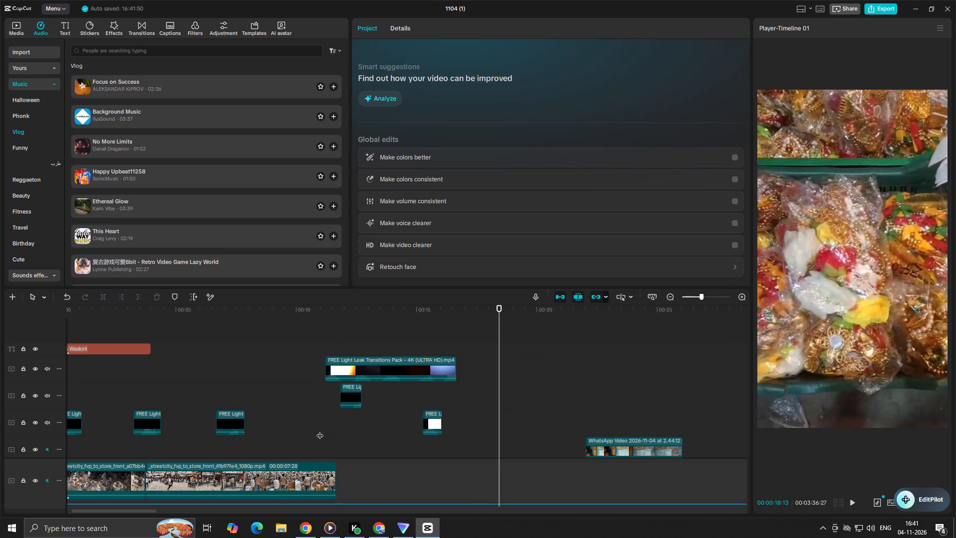
# Replay the section under the moved light leak copy, up to about 17 s, to examine how its flashes fall on the cuts.
pyautogui.press('space')
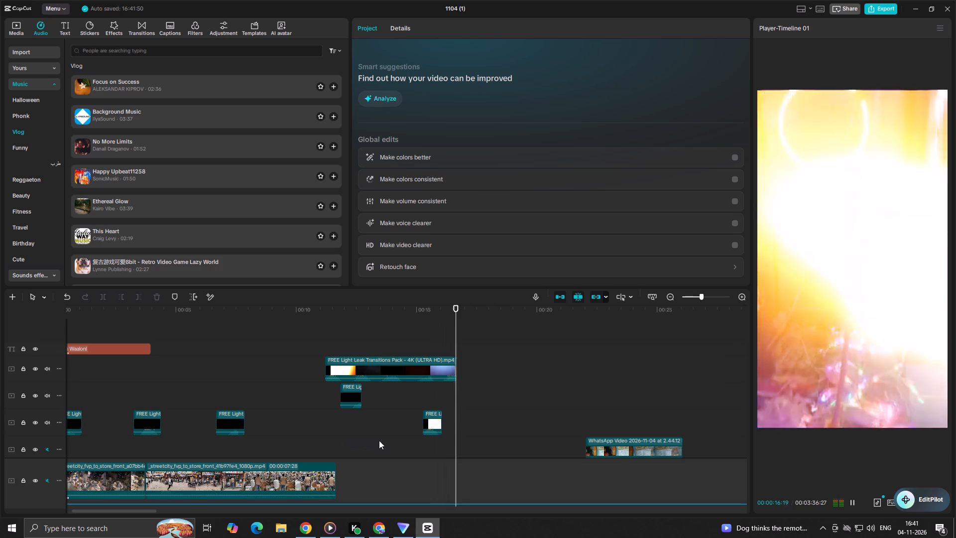
pyautogui.press('space')
pyautogui.click(419, 367)
pyautogui.click(394, 345)
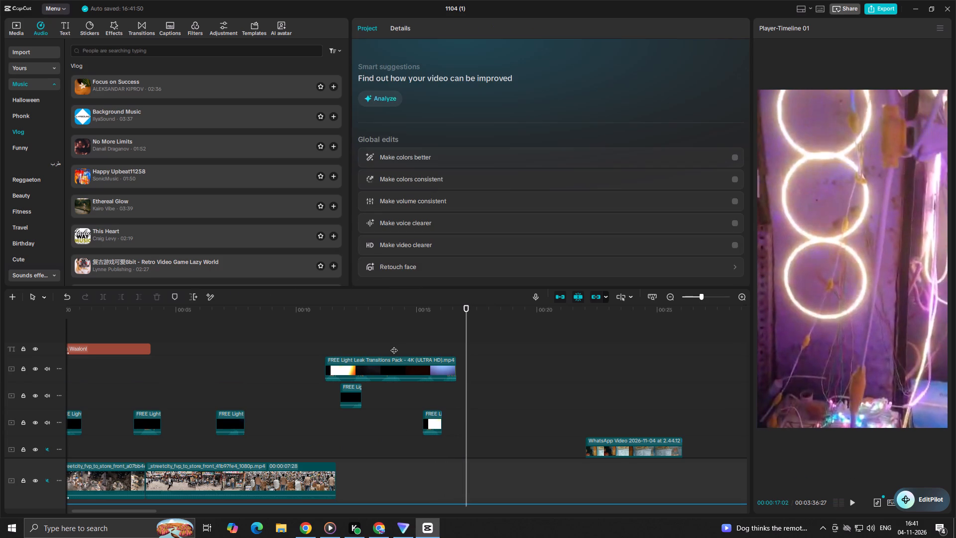
pyautogui.press('space')
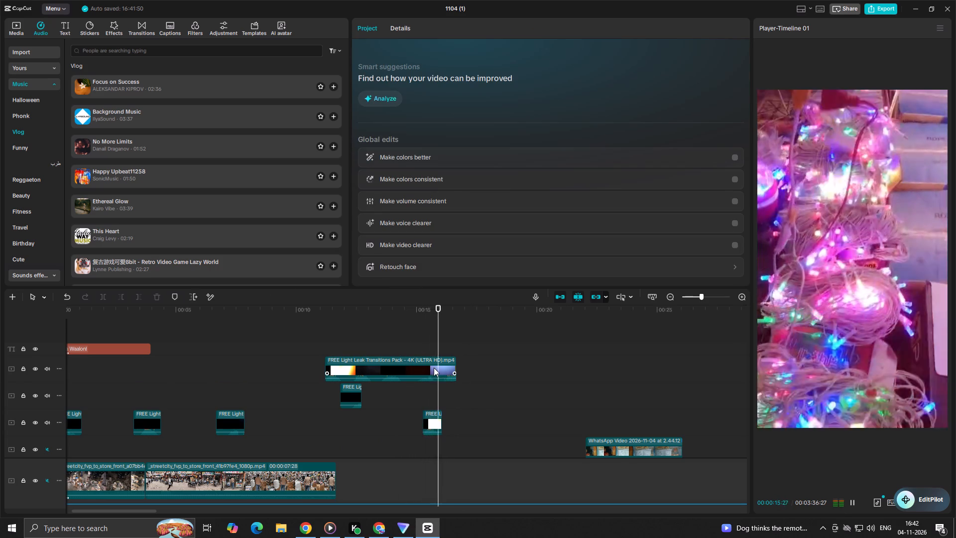
# Stop playback and trim the end of the moved light leak copy back to about 15.7 s.
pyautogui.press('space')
pyautogui.click(433, 367)
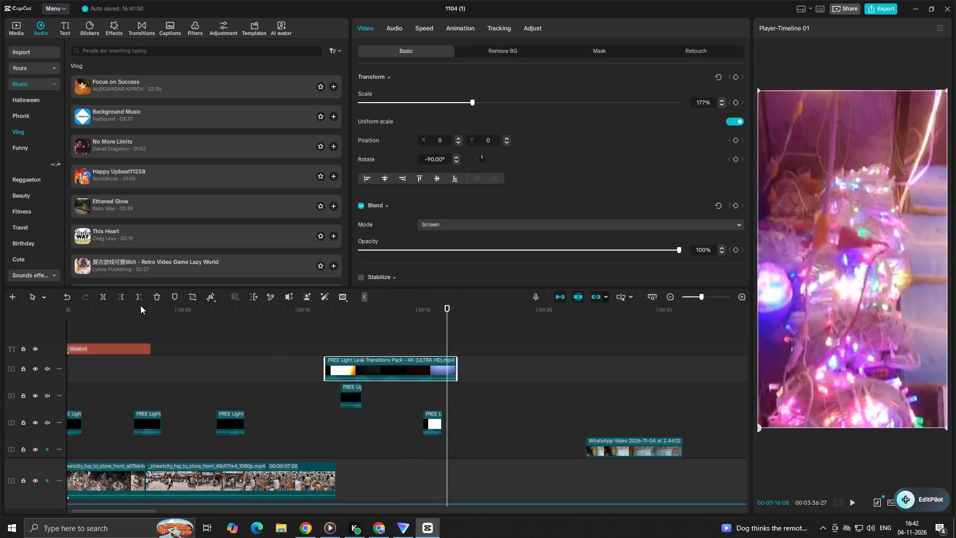
pyautogui.click(138, 294)
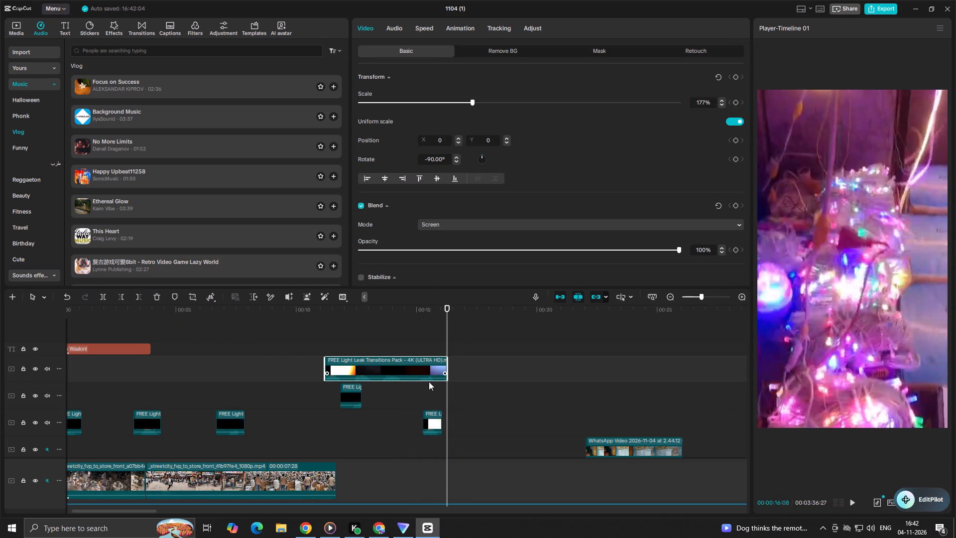
pyautogui.click(434, 347)
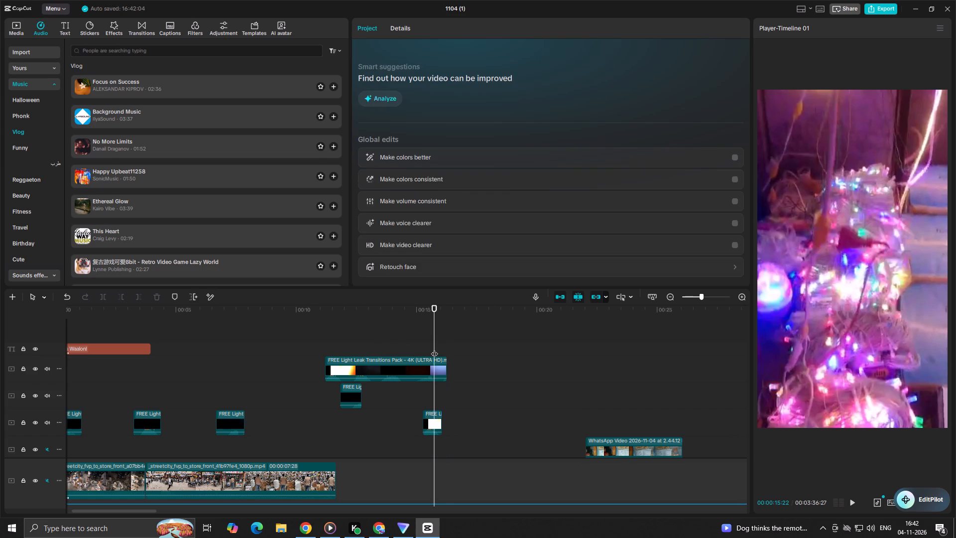
pyautogui.click(438, 373)
pyautogui.click(137, 296)
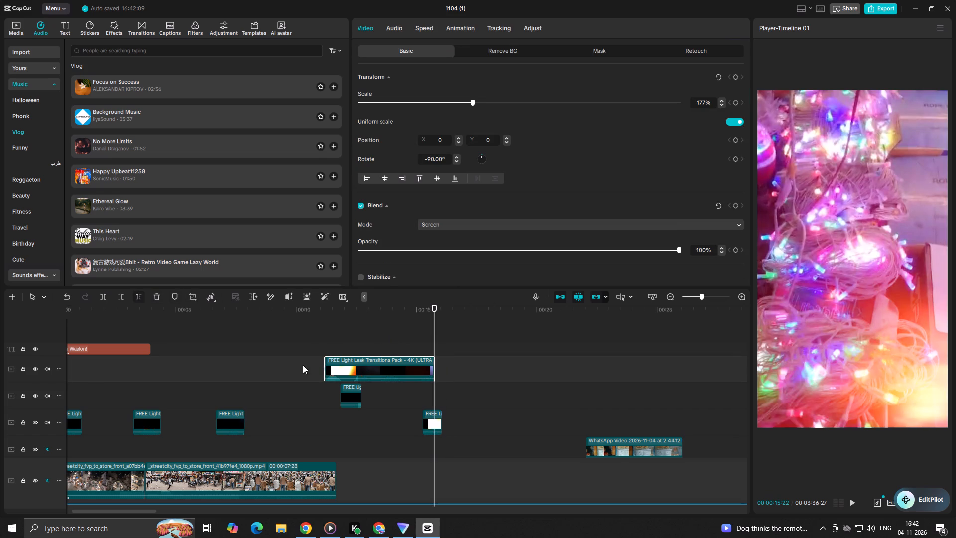
# Play from just before the trimmed light leak's end to about 22.9 s to examine the following cuts for the next transition.
pyautogui.click(408, 344)
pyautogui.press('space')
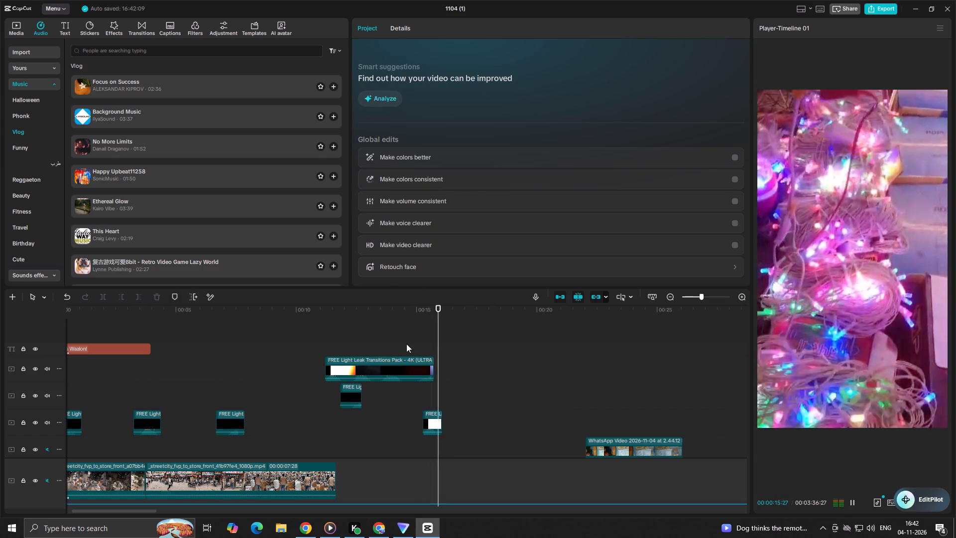
pyautogui.scroll(-4, 406, 344)
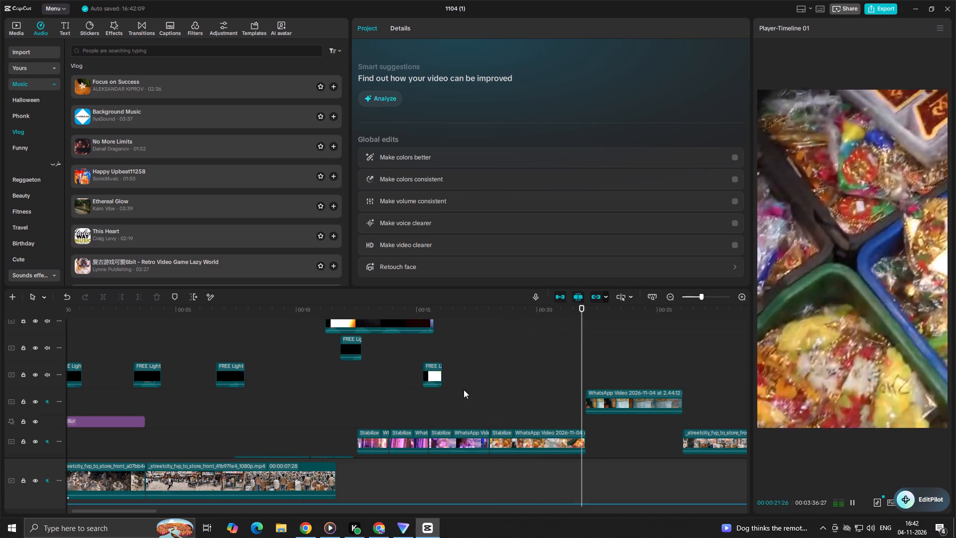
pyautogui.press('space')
pyautogui.scroll(4, 506, 395)
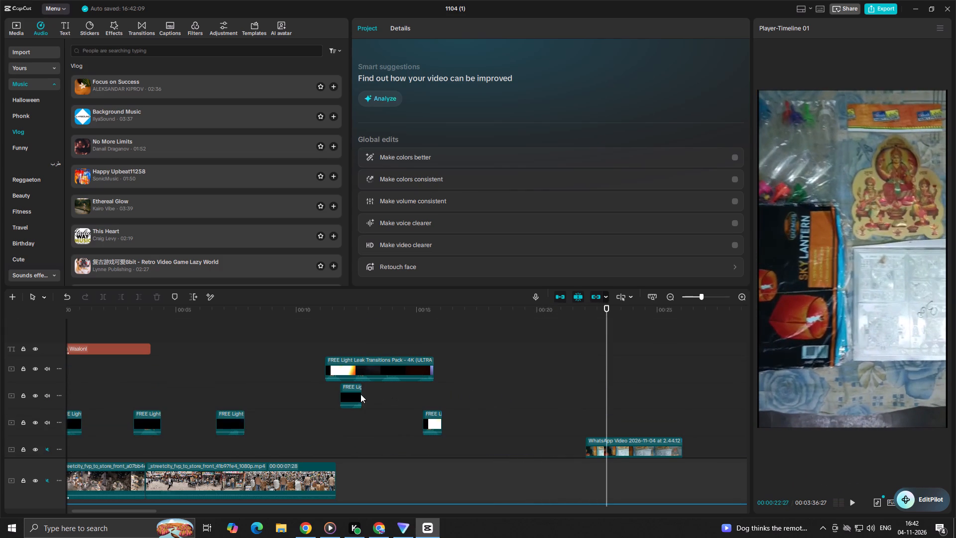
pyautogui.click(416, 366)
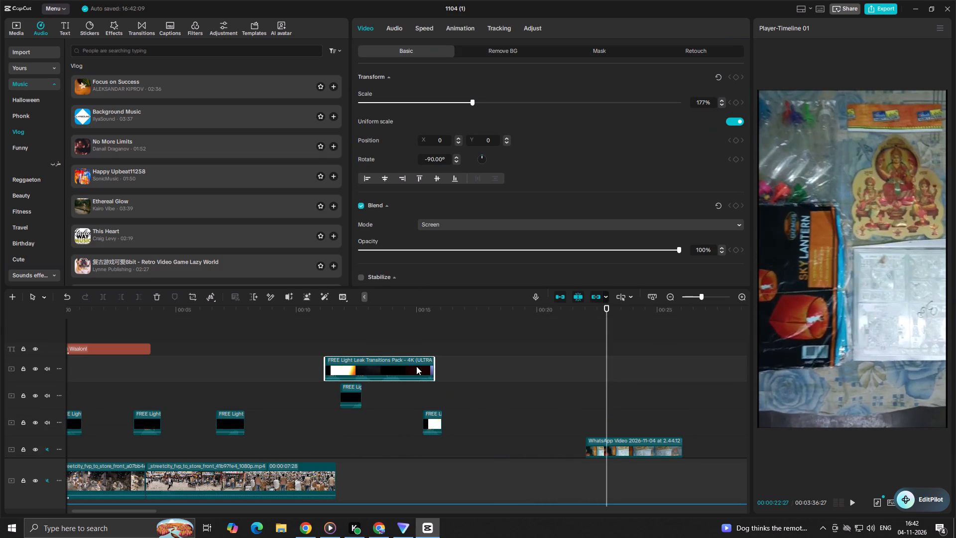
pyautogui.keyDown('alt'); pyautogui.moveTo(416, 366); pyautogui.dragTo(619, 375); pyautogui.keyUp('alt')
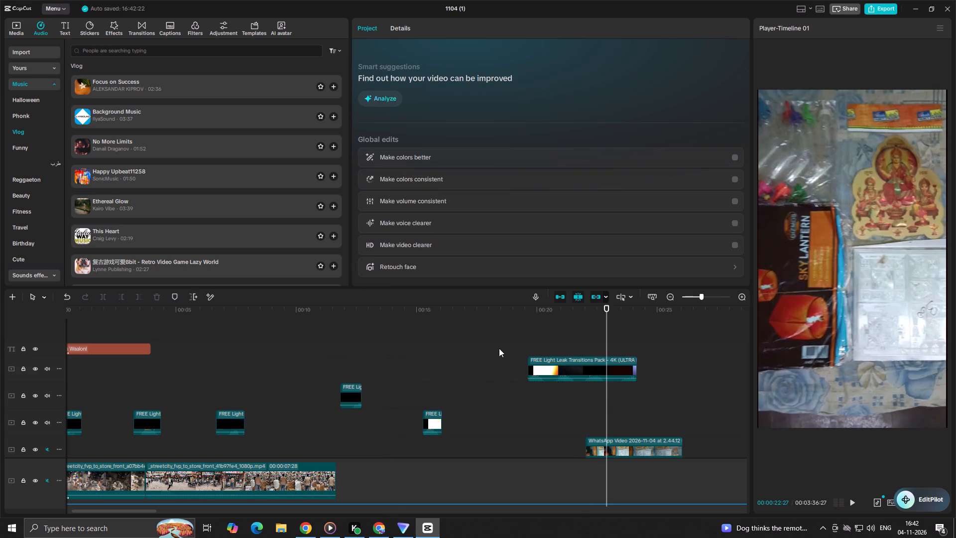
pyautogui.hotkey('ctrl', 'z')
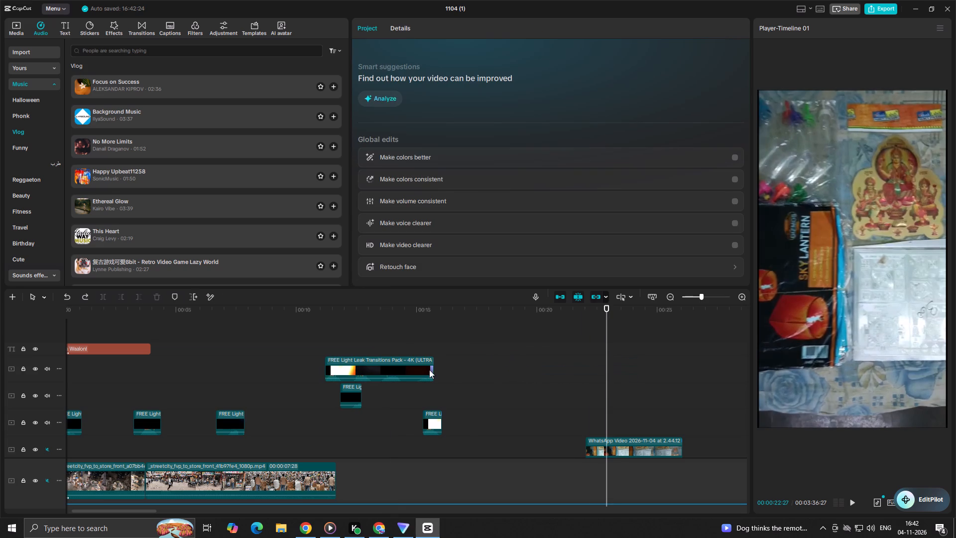
# Duplicate the trimmed light leak clip along its track to start at about 19.6 s and extend the copy's end to about 26.4 s.
pyautogui.keyDown('alt'); pyautogui.moveTo(397, 369); pyautogui.dragTo(600, 373); pyautogui.keyUp('alt')
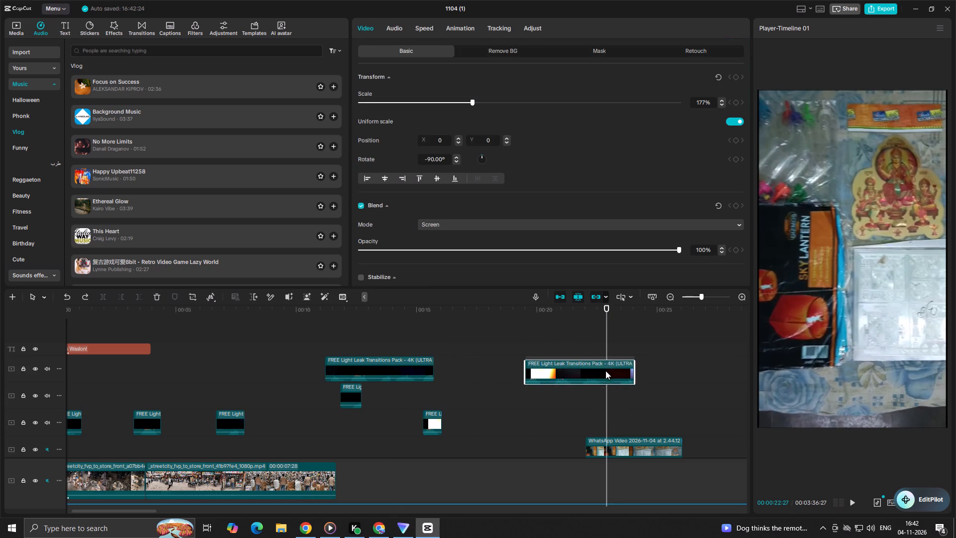
pyautogui.click(616, 363)
pyautogui.moveTo(640, 360); pyautogui.dragTo(707, 362)
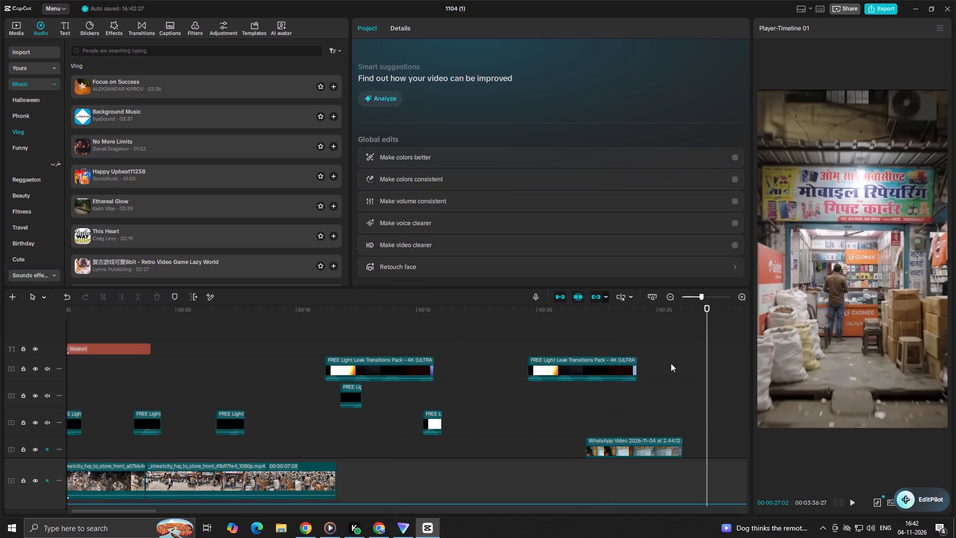
pyautogui.click(625, 364)
pyautogui.moveTo(637, 366); pyautogui.dragTo(691, 368)
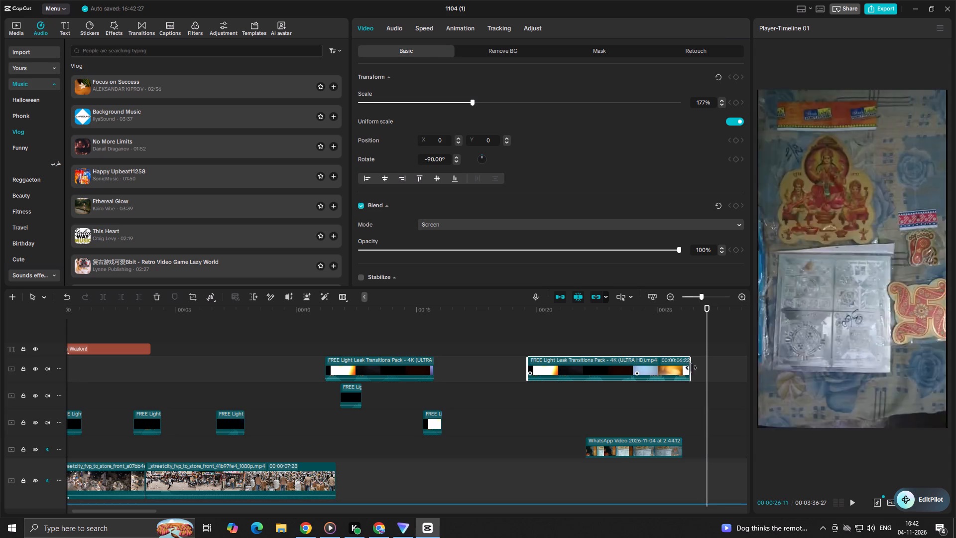
# Extend the second long light leak clip's end to about 26.6 s and trim its start to about 25.5 s, keeping only the final flash.
pyautogui.moveTo(691, 368); pyautogui.dragTo(695, 369)
pyautogui.click(654, 349)
pyautogui.press('space')
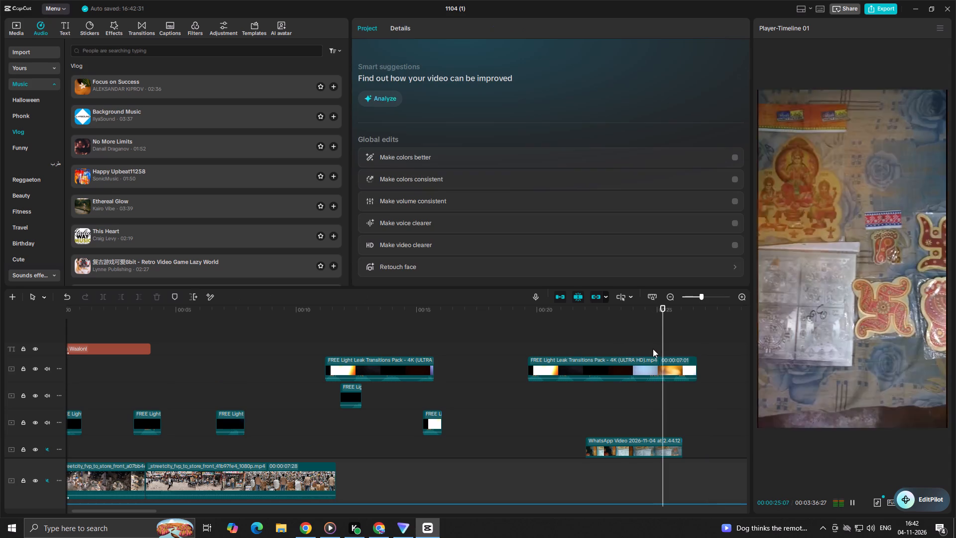
pyautogui.press('space')
pyautogui.click(656, 347)
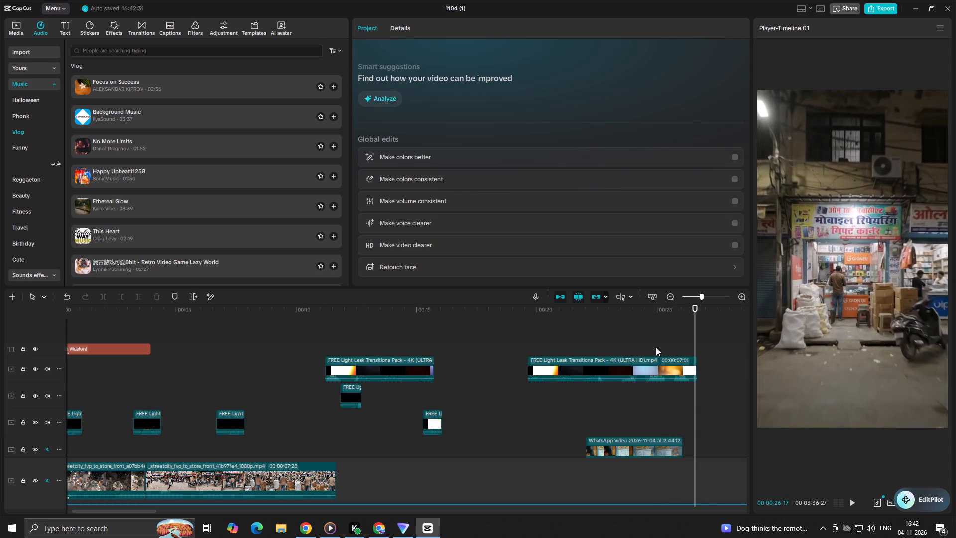
pyautogui.press('space')
pyautogui.press('space')
pyautogui.press('space')
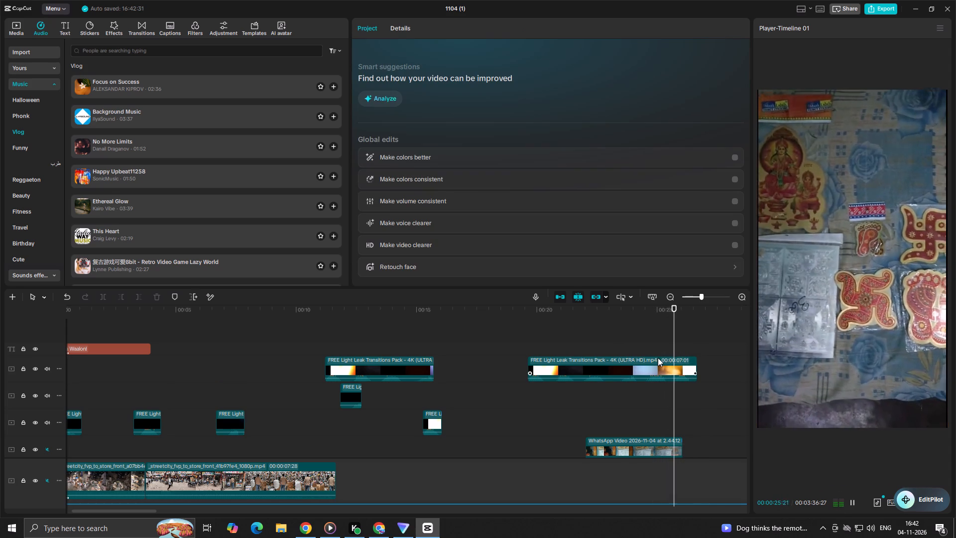
pyautogui.press('space')
pyautogui.click(665, 346)
pyautogui.press('space')
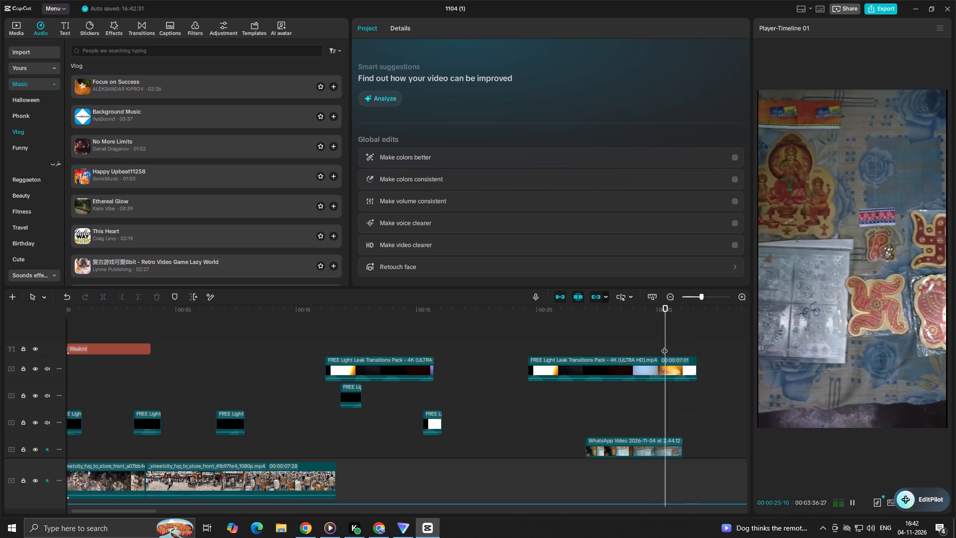
pyautogui.press('space')
pyautogui.click(659, 373)
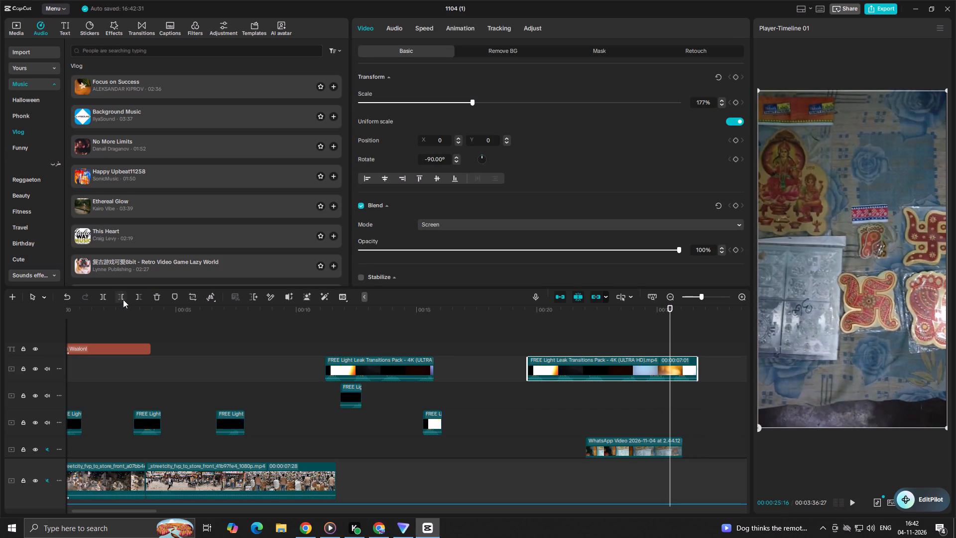
pyautogui.click(120, 298)
pyautogui.press('space')
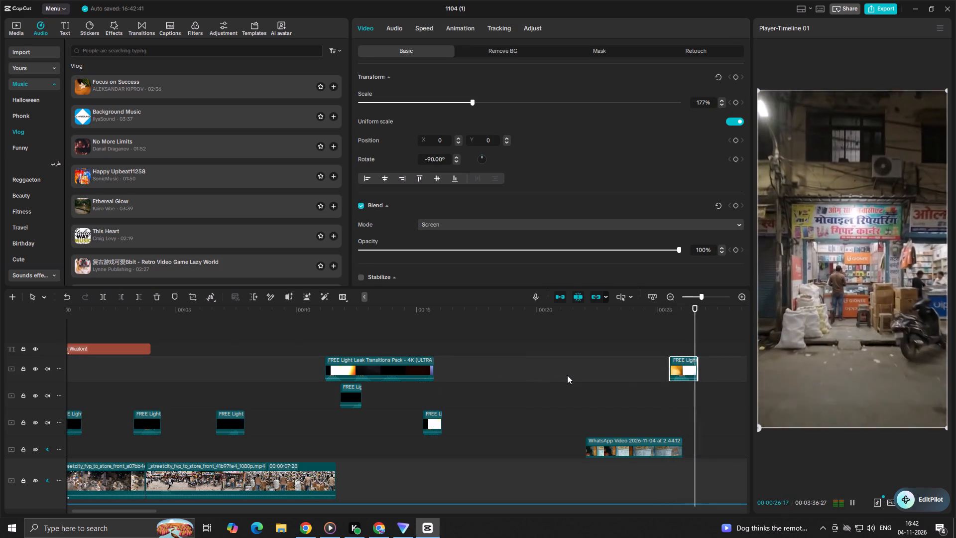
# Extend the end of the last WhatsApp garland clip to about 33 s, just past the end of the voice-over.
pyautogui.scroll(-4, 570, 379)
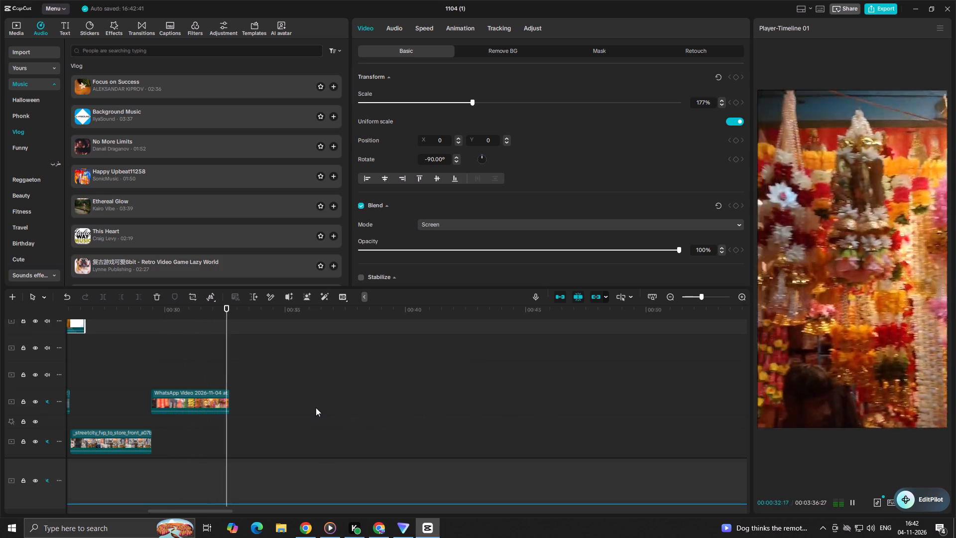
pyautogui.press('space')
pyautogui.scroll(-4, 288, 402)
pyautogui.click(209, 348)
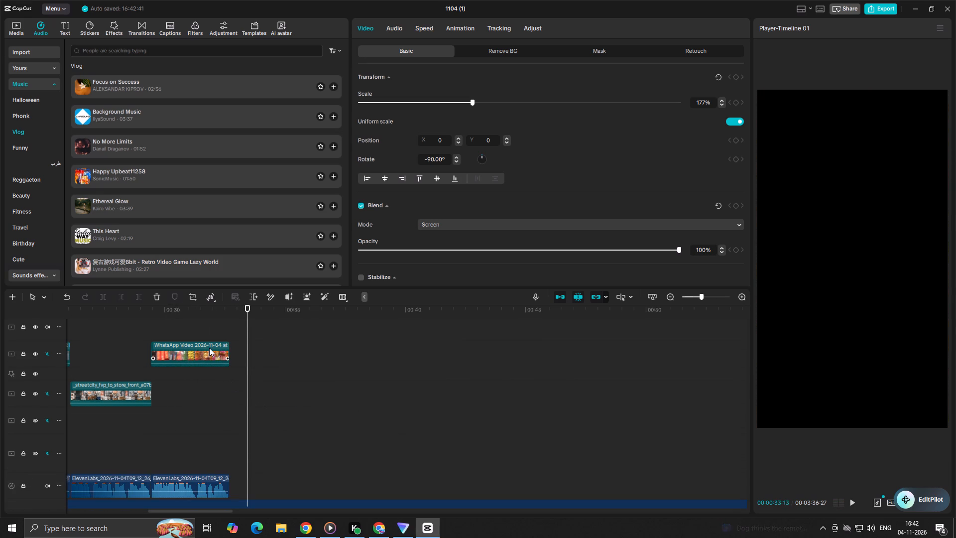
pyautogui.moveTo(229, 350); pyautogui.dragTo(235, 350)
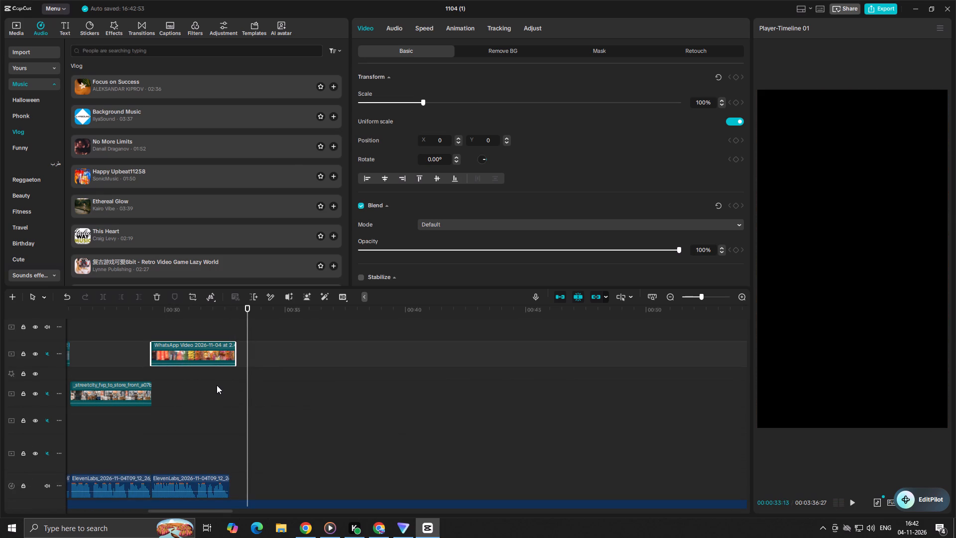
pyautogui.click(215, 390)
pyautogui.press('space')
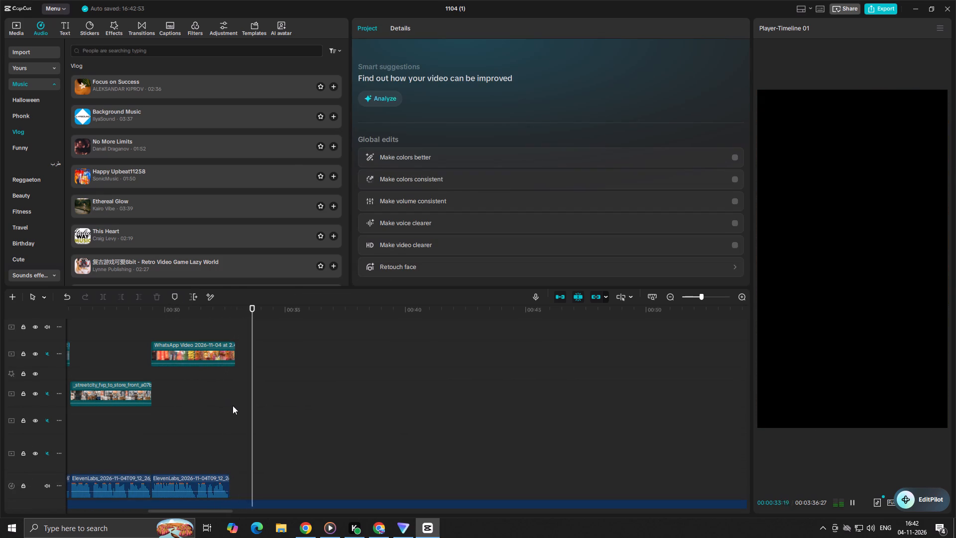
pyautogui.press('space')
# Play the edit from the start to about 12 s to examine the light leak transitions and find a cut still lacking one.
pyautogui.scroll(-9, 247, 415)
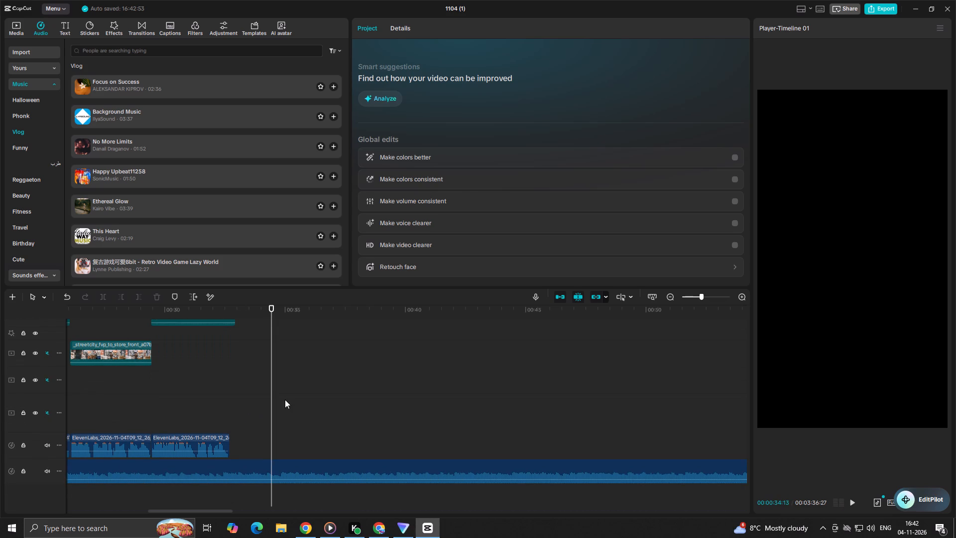
pyautogui.moveTo(272, 404); pyautogui.dragTo(239, 424)
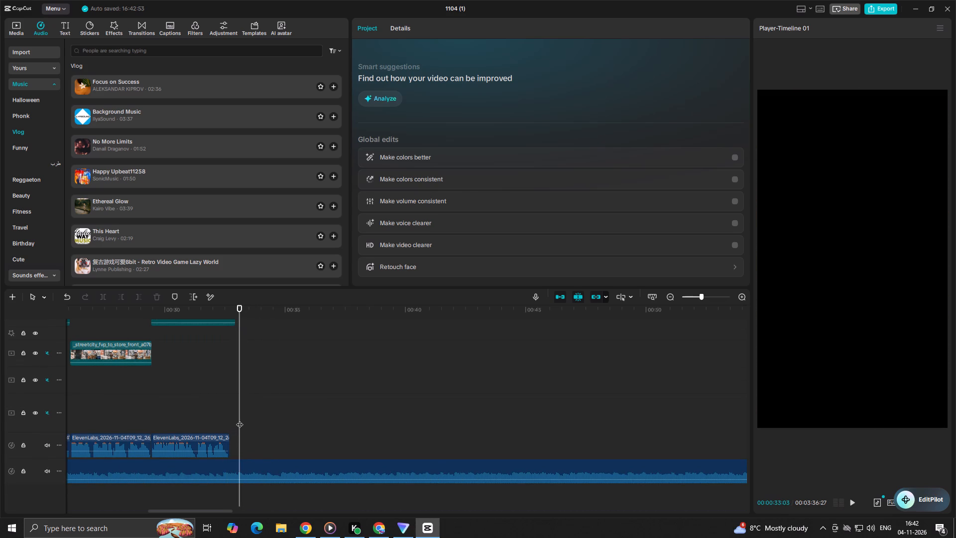
pyautogui.moveTo(240, 386); pyautogui.dragTo(0, 451)
pyautogui.press('space')
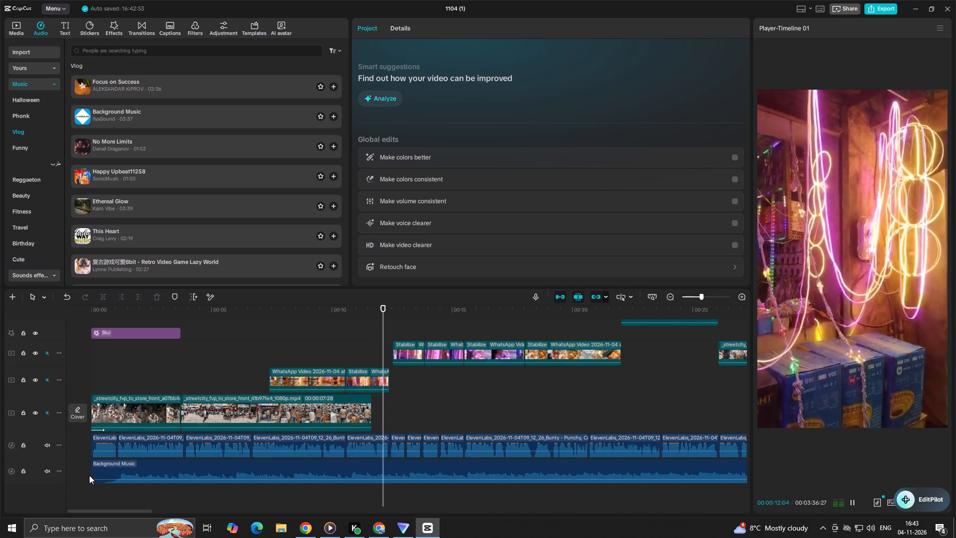
pyautogui.press('space')
pyautogui.scroll(8, 211, 468)
pyautogui.scroll(-4, 250, 431)
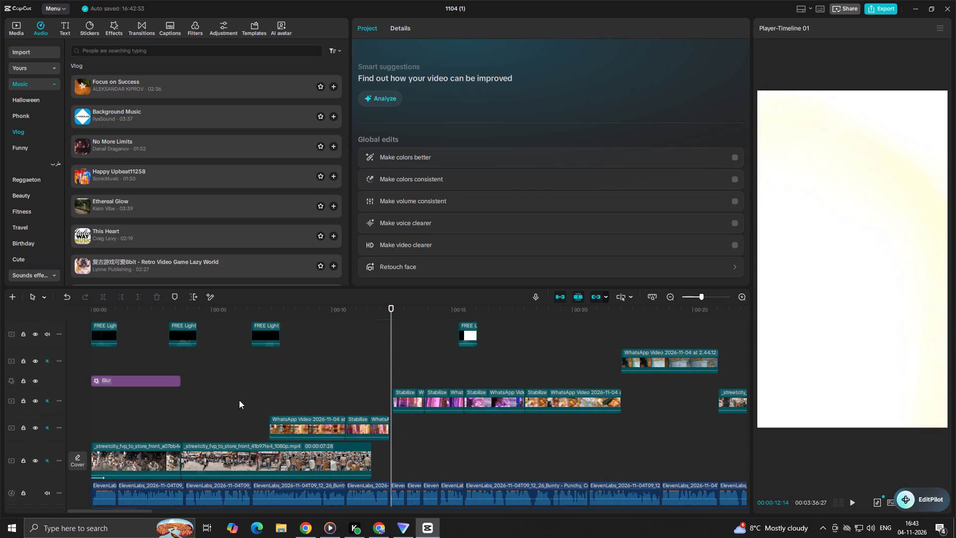
pyautogui.click(223, 394)
pyautogui.press('space')
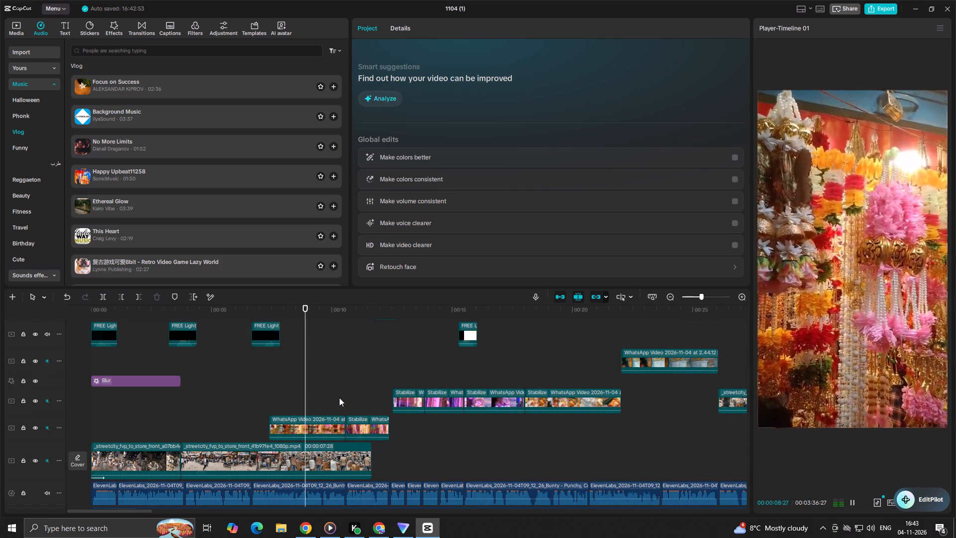
pyautogui.press('space')
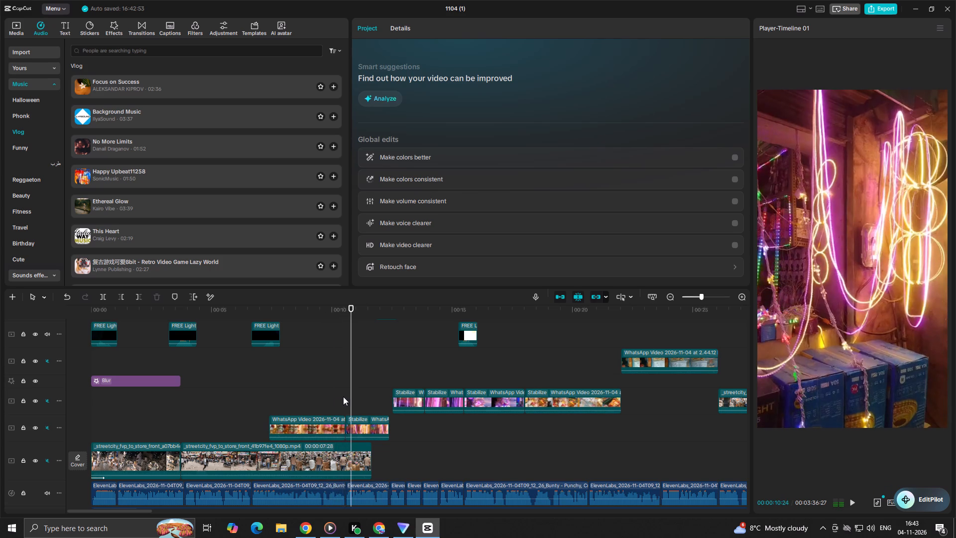
# Split the long light leak clip at about 11.9 s, shift the short first piece to start at about 10.1 s, and replay it.
pyautogui.scroll(4, 345, 392)
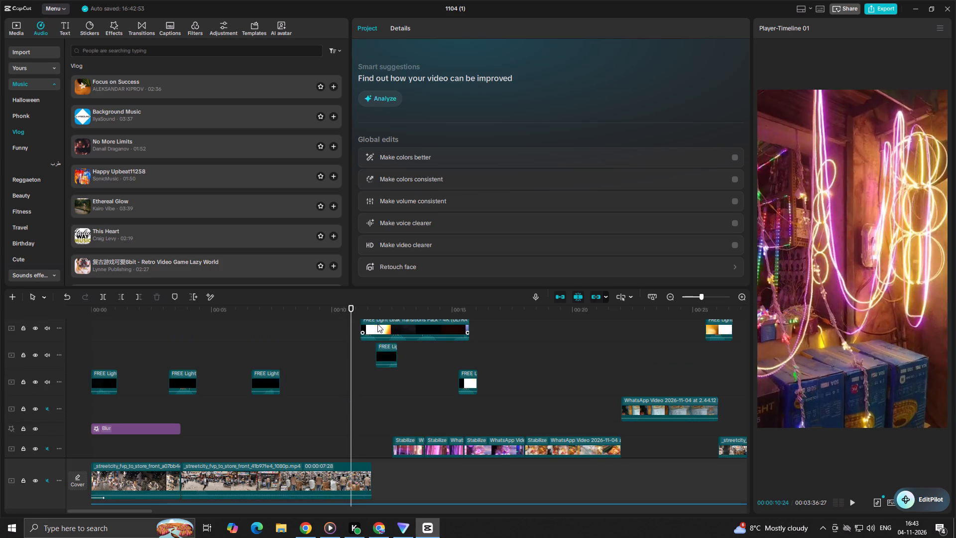
pyautogui.press('space')
pyautogui.press('space')
pyautogui.click(377, 324)
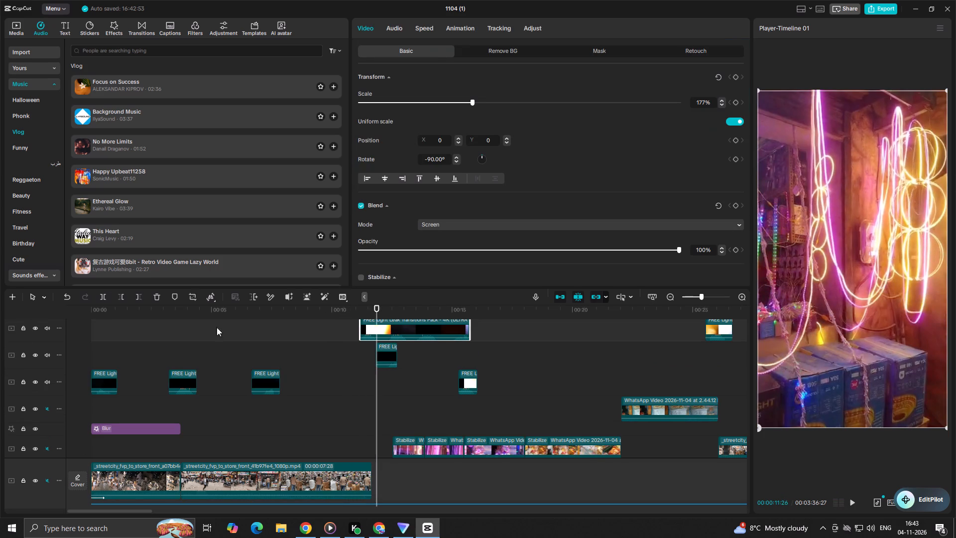
pyautogui.click(138, 294)
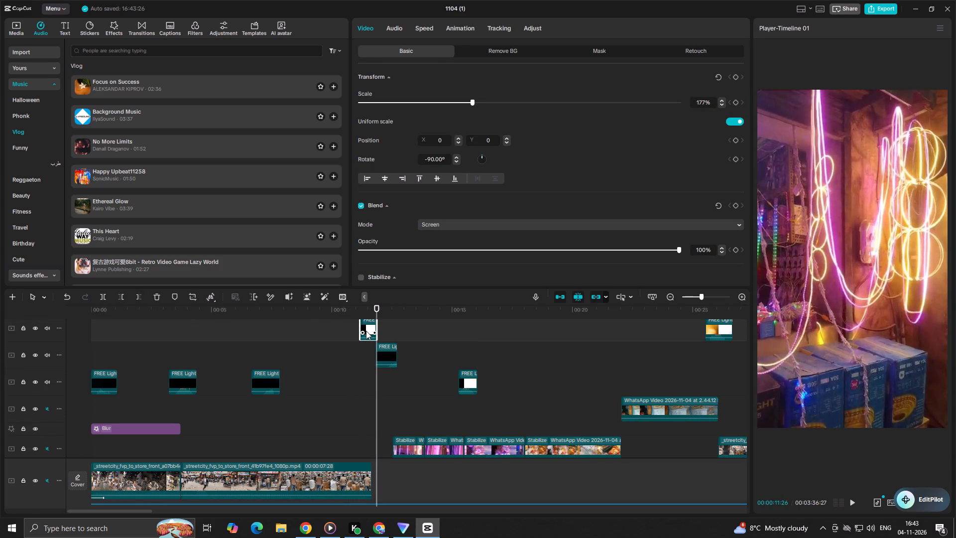
pyautogui.hotkey('ctrl', 'z')
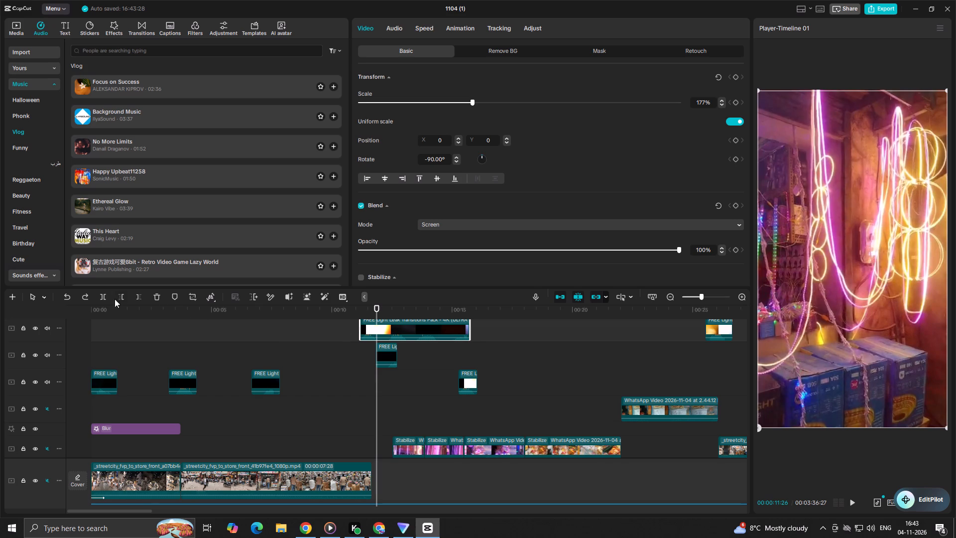
pyautogui.click(99, 296)
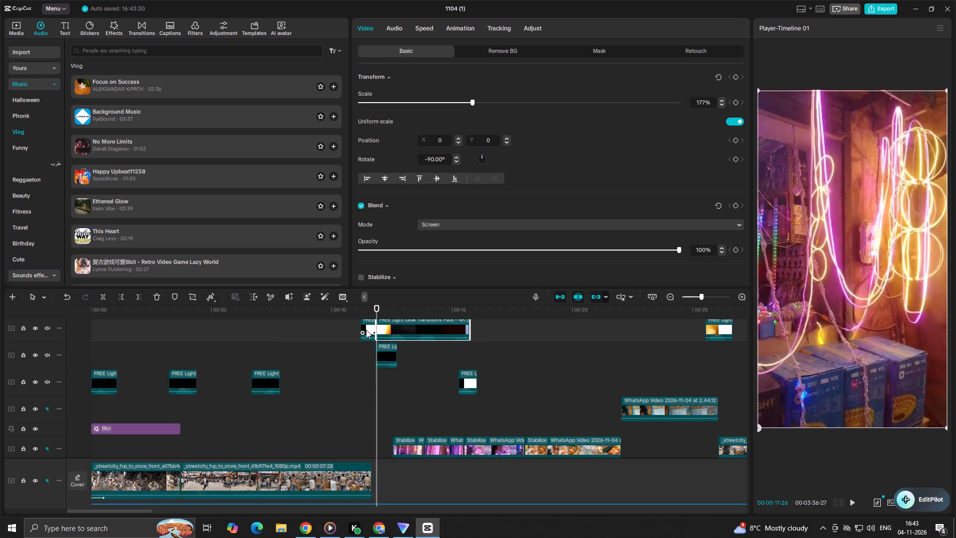
pyautogui.click(366, 330)
pyautogui.moveTo(366, 330); pyautogui.dragTo(345, 335)
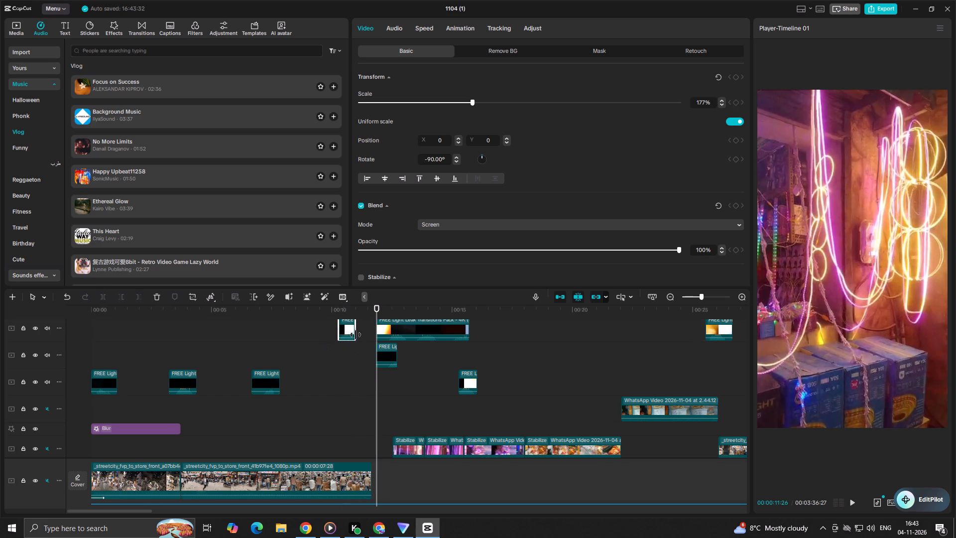
pyautogui.moveTo(346, 332); pyautogui.dragTo(341, 332)
pyautogui.click(317, 360)
pyautogui.press('space')
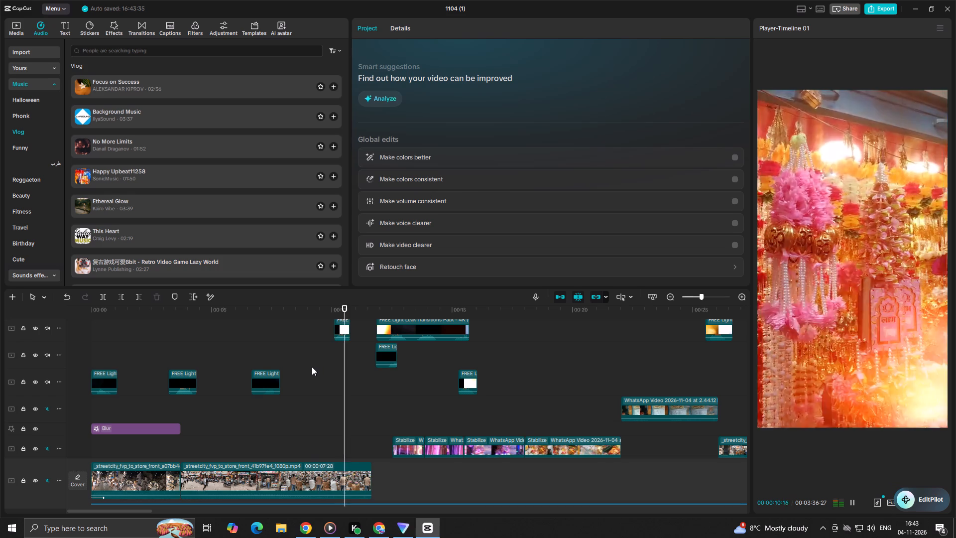
pyautogui.press('space')
# Fine-tune the short light leak piece to start at about 10.4 s, over the cut to the neon lights clip, and replay it.
pyautogui.moveTo(343, 335); pyautogui.dragTo(352, 332)
pyautogui.click(330, 352)
pyautogui.press('space')
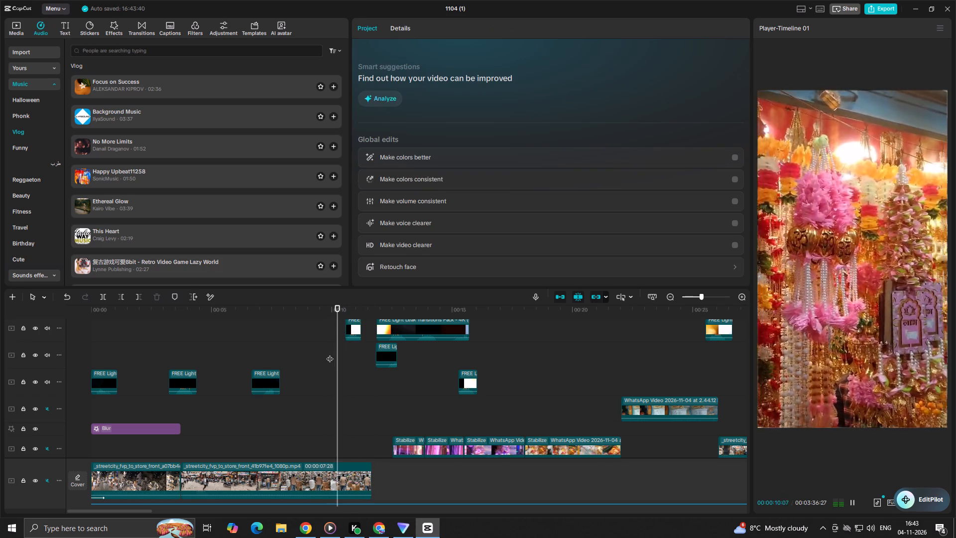
pyautogui.press('space')
pyautogui.keyDown('ctrl'); pyautogui.scroll(2, 337, 362); pyautogui.keyUp('ctrl')
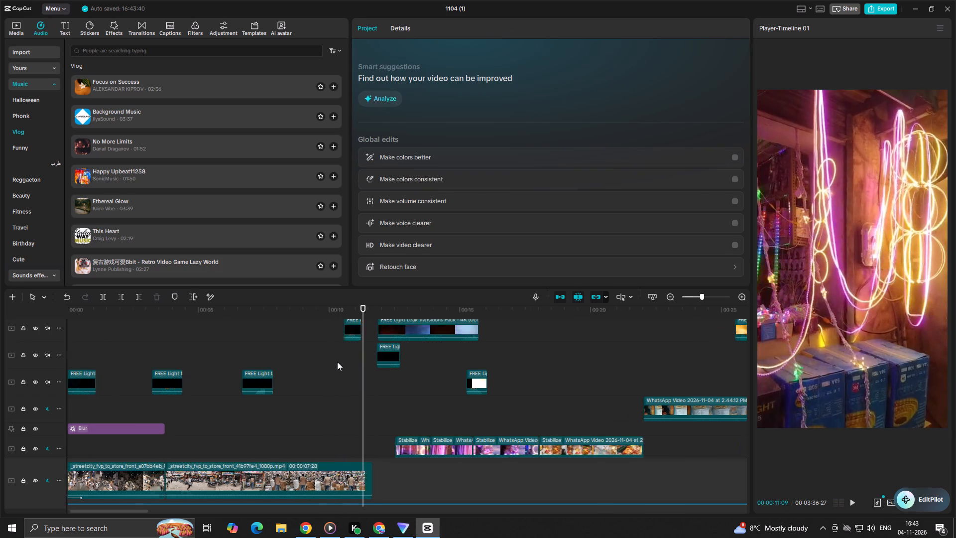
pyautogui.keyDown('ctrl'); pyautogui.scroll(6, 337, 362); pyautogui.keyUp('ctrl')
pyautogui.click(347, 329)
pyautogui.moveTo(347, 329); pyautogui.dragTo(345, 329)
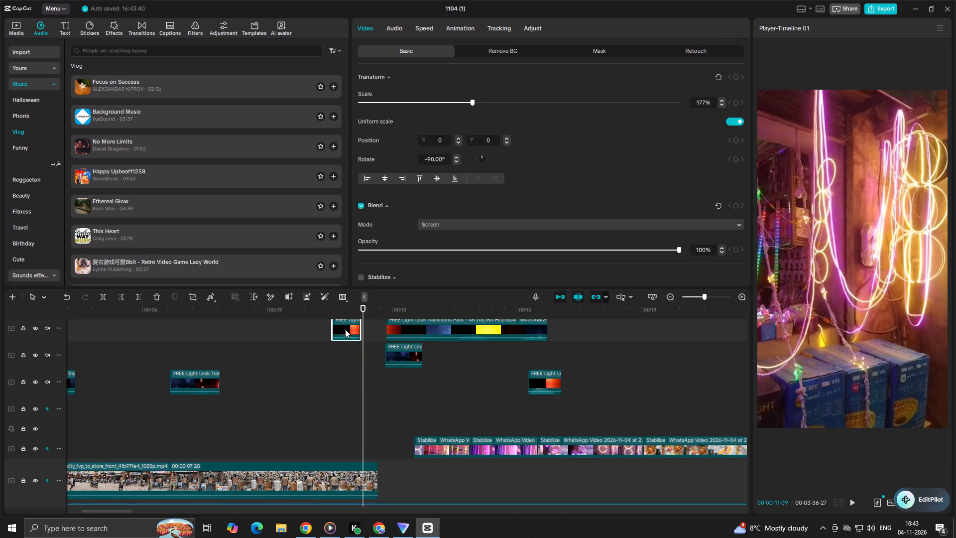
pyautogui.moveTo(345, 329); pyautogui.dragTo(341, 329)
pyautogui.click(313, 354)
pyautogui.press('space')
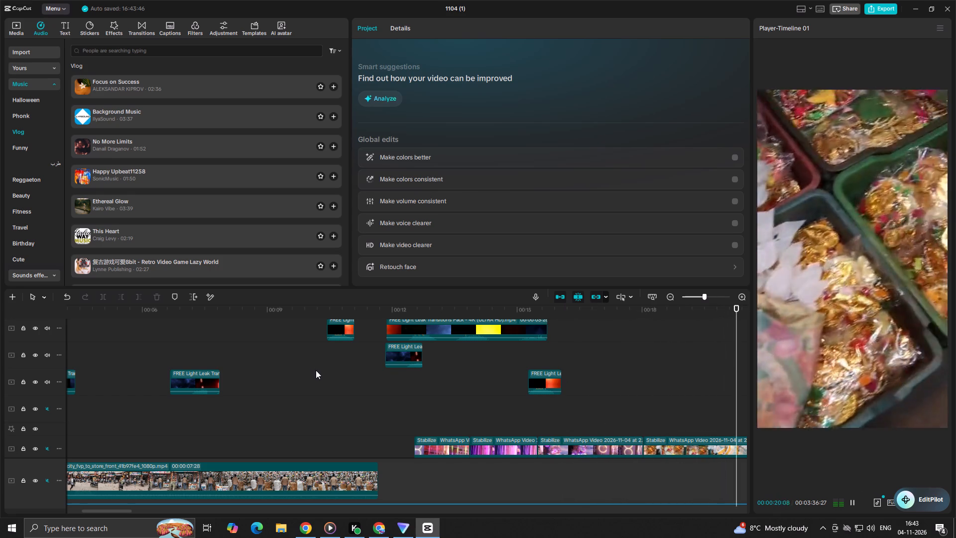
# Turn on Stabilize for the WhatsApp clip of Diwali stickers and sky lanterns that starts at about 22 s.
pyautogui.scroll(-4, 405, 393)
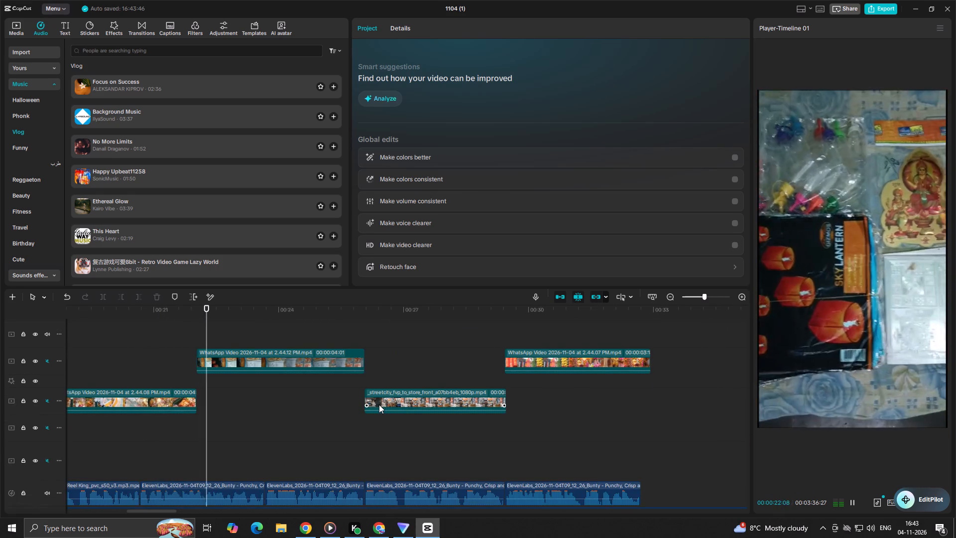
pyautogui.keyDown('ctrl'); pyautogui.scroll(-2, 336, 410); pyautogui.keyUp('ctrl')
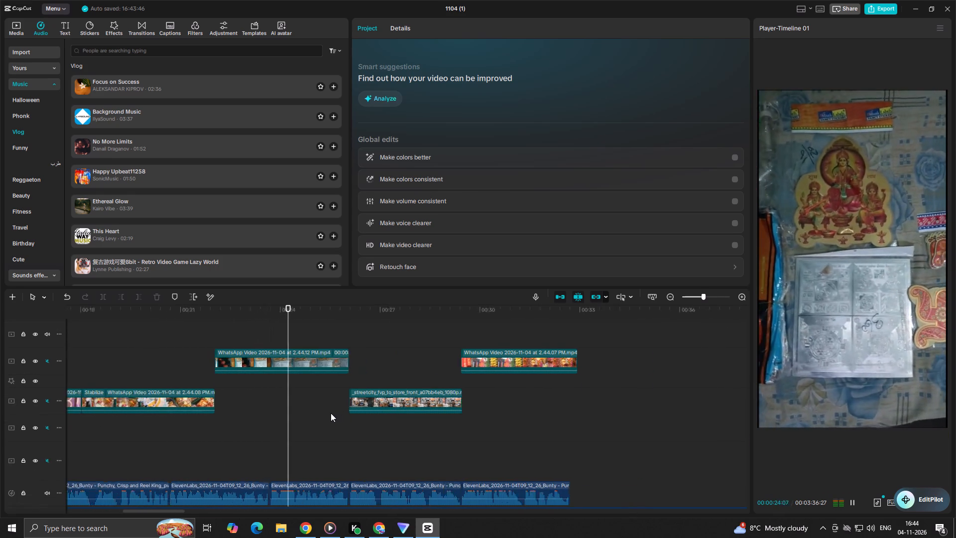
pyautogui.keyDown('ctrl'); pyautogui.scroll(-6, 331, 413); pyautogui.keyUp('ctrl')
pyautogui.press('space')
pyautogui.click(275, 360)
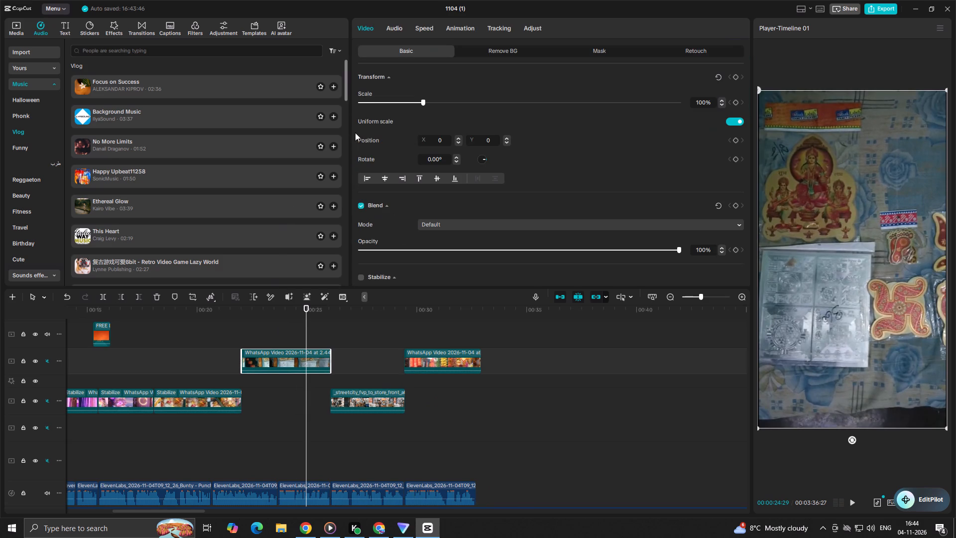
pyautogui.scroll(-2, 386, 200)
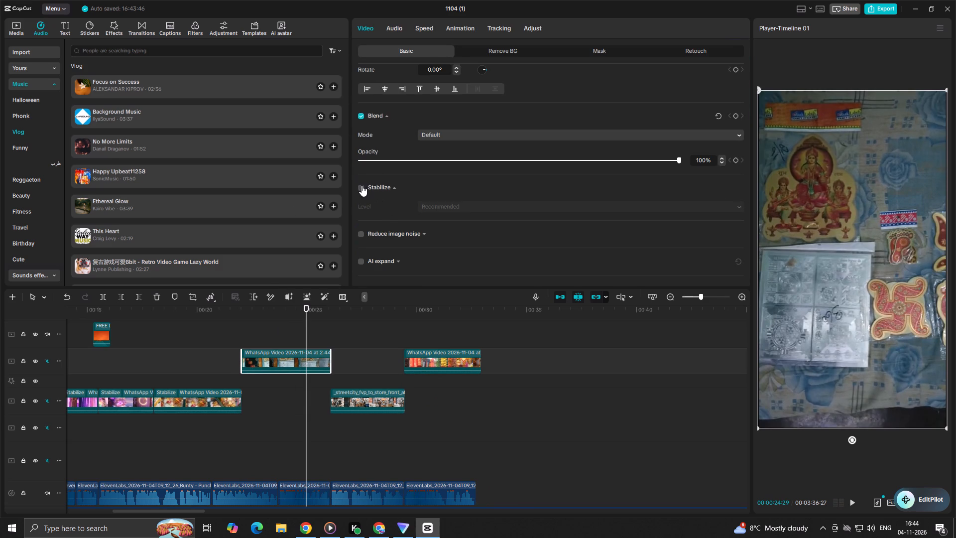
pyautogui.click(359, 185)
pyautogui.click(376, 185)
pyautogui.click(387, 188)
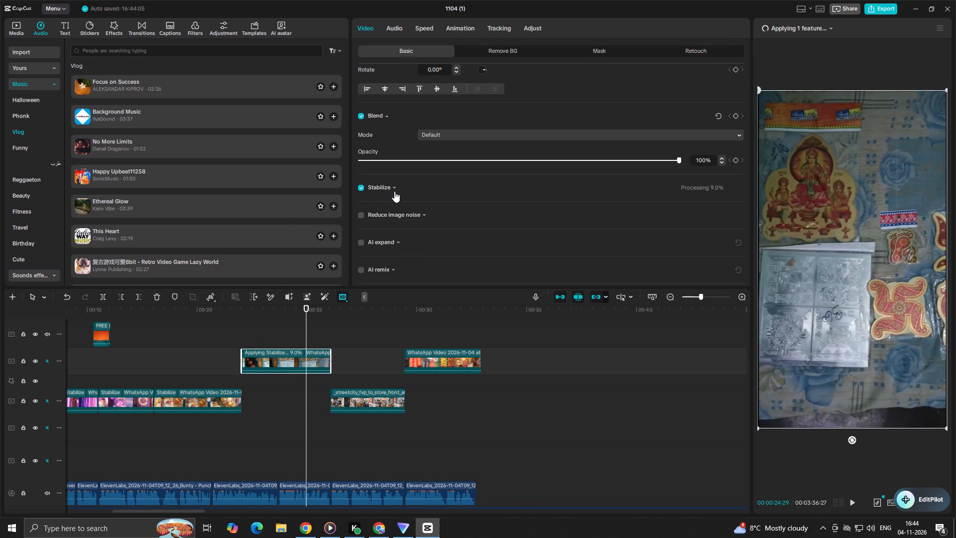
# Set the stabilization level of the stickers and sky lanterns clip to Most stable and play on into the flower garland clip.
pyautogui.click(445, 206)
pyautogui.click(469, 255)
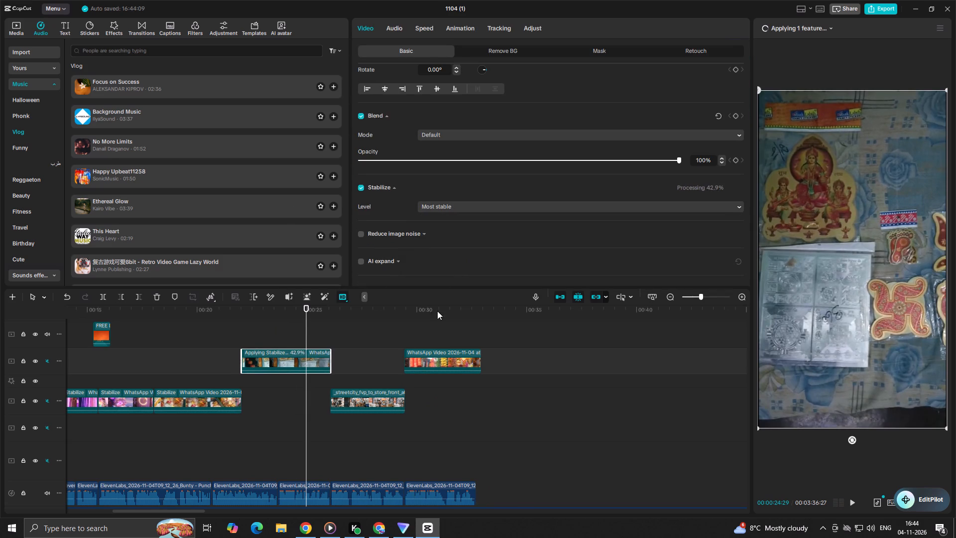
pyautogui.press('space')
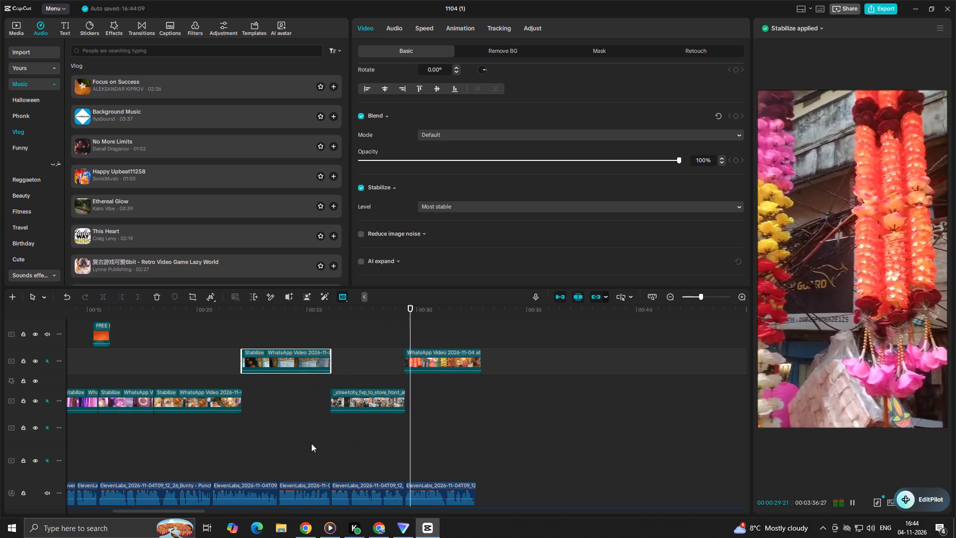
pyautogui.press('space')
# Duplicate the short light leak clip over the lantern clip's end, placing the copy at about 28 s and extending it to 8:13.
pyautogui.scroll(8, 316, 421)
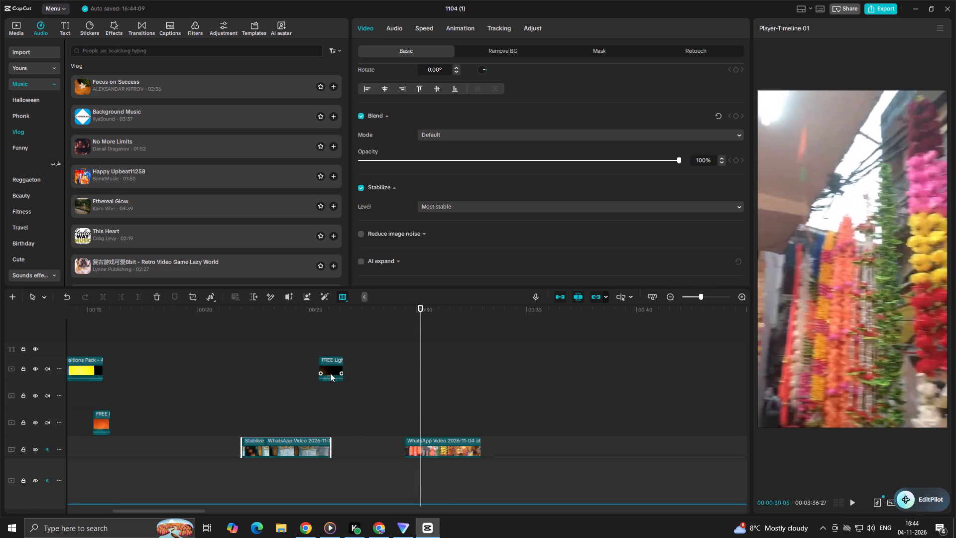
pyautogui.click(330, 373)
pyautogui.keyDown('alt'); pyautogui.moveTo(330, 373); pyautogui.dragTo(383, 369); pyautogui.keyUp('alt')
pyautogui.click(393, 363)
pyautogui.moveTo(399, 366); pyautogui.dragTo(557, 375)
# Play the extended light leak copy over the garland clip and beyond to examine its leaks and their timing at the cut.
pyautogui.click(469, 349)
pyautogui.press('space')
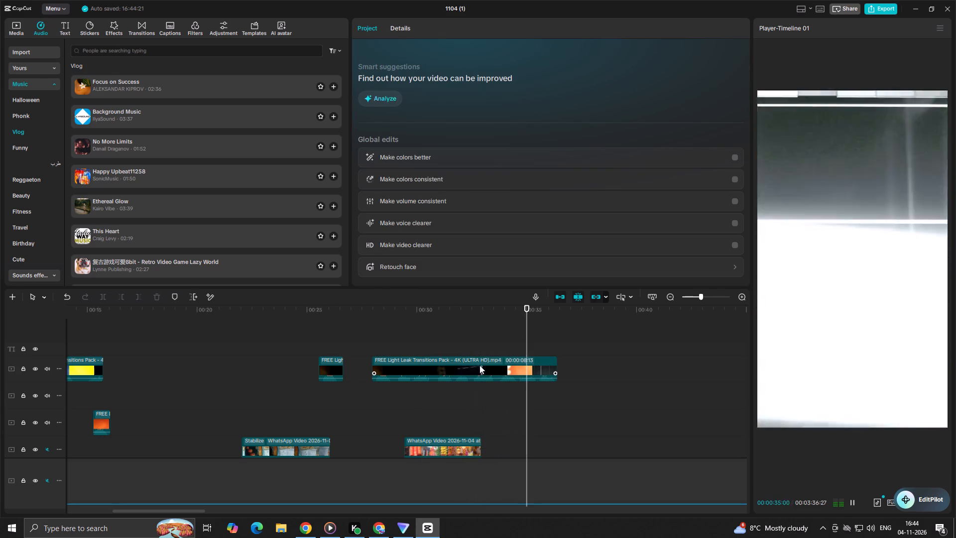
pyautogui.press('space')
pyautogui.click(455, 342)
pyautogui.press('space')
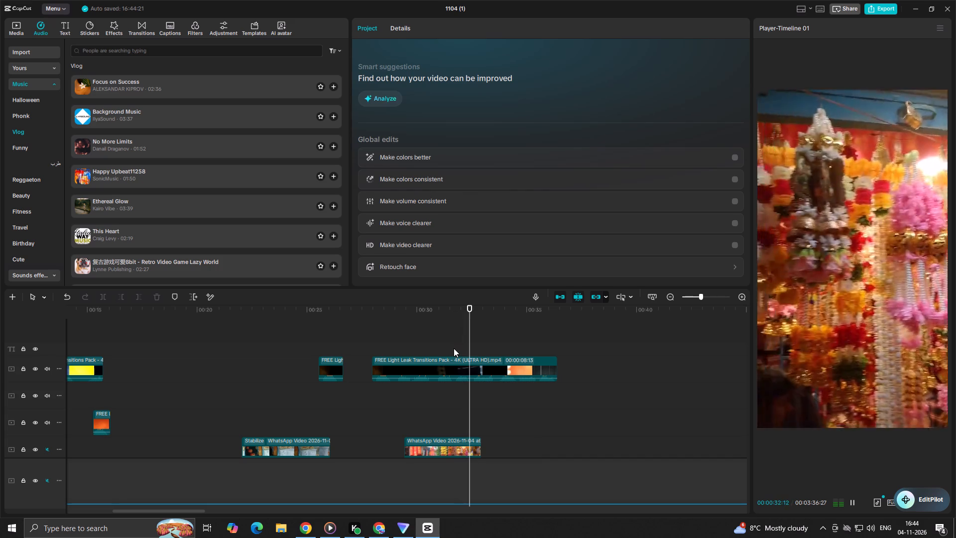
pyautogui.press('space')
pyautogui.click(455, 353)
pyautogui.click(461, 370)
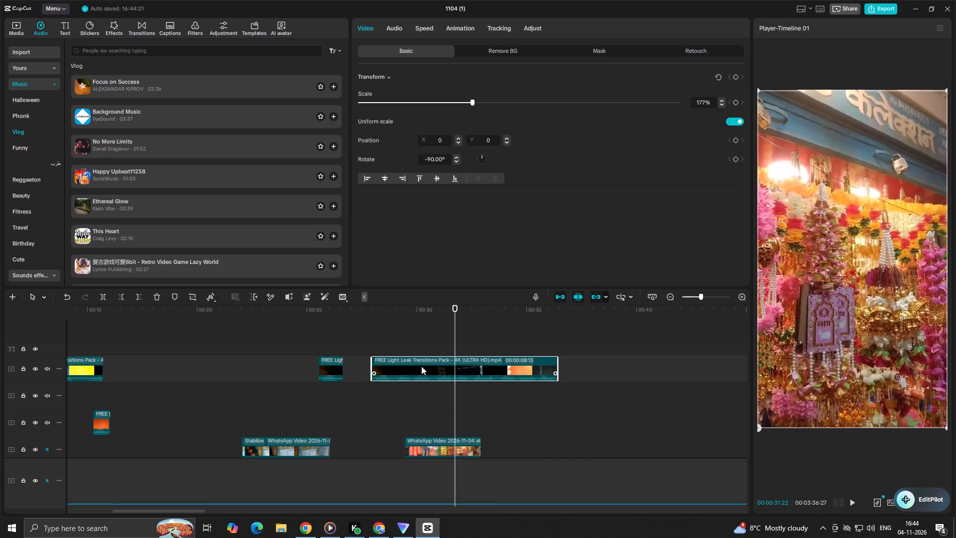
pyautogui.click(378, 340)
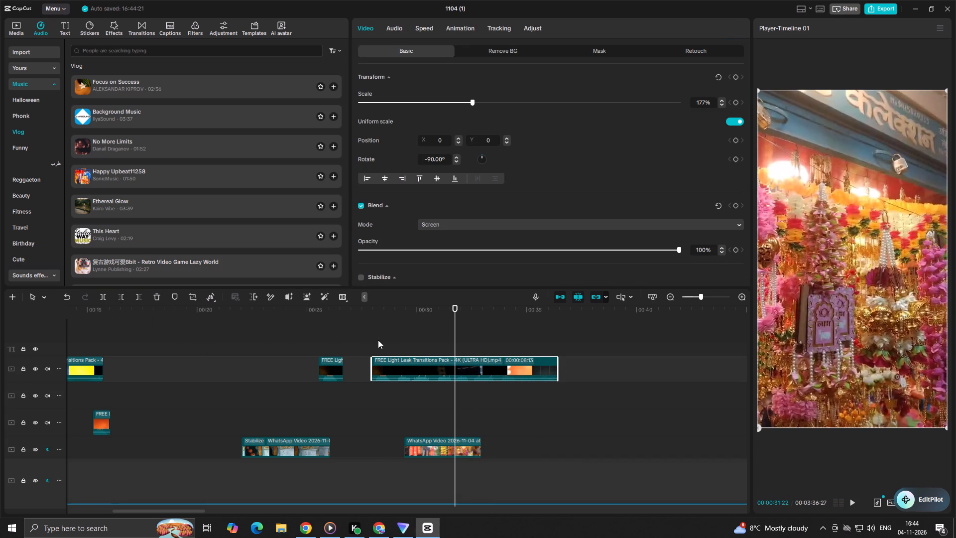
pyautogui.press('space')
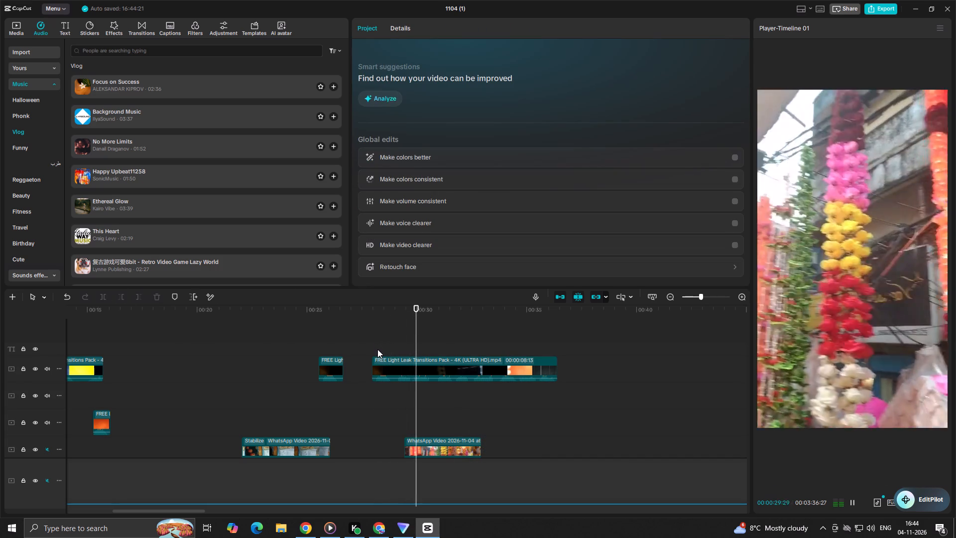
pyautogui.press('space')
# Shift the extended light leak clip later, extend its start back to about 28.3 s for a 16:06 length, and play it.
pyautogui.moveTo(416, 371); pyautogui.dragTo(580, 359)
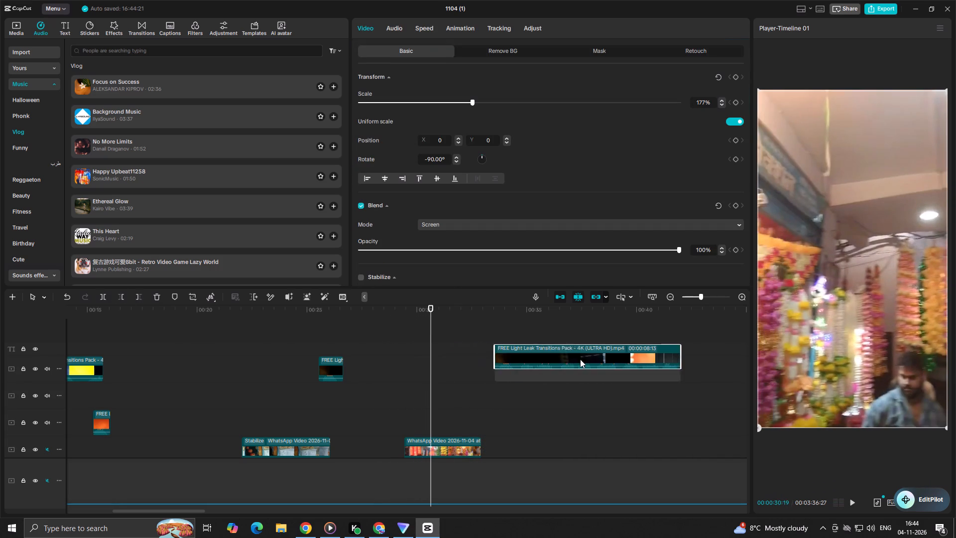
pyautogui.moveTo(580, 359); pyautogui.dragTo(594, 359)
pyautogui.moveTo(552, 367); pyautogui.dragTo(497, 368)
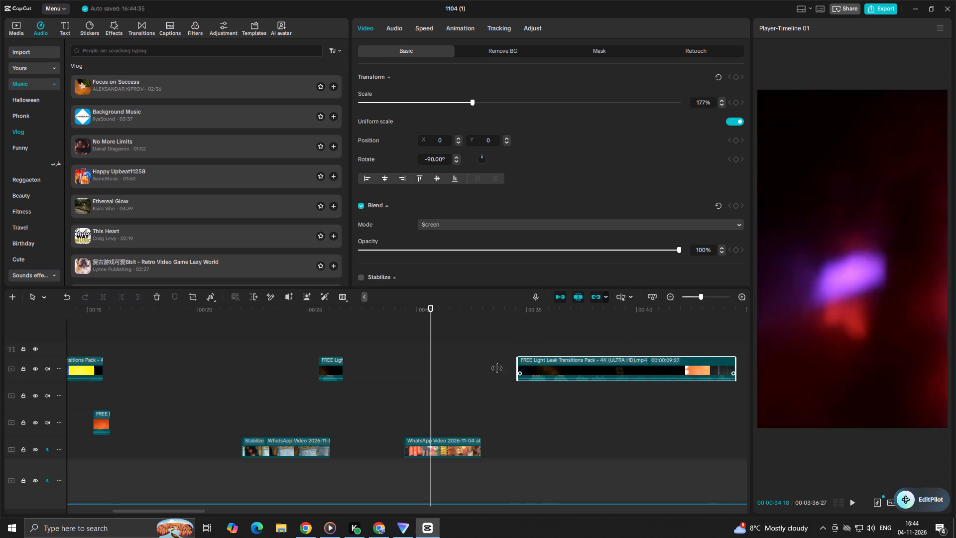
pyautogui.moveTo(497, 368); pyautogui.dragTo(381, 377)
pyautogui.click(393, 344)
pyautogui.press('space')
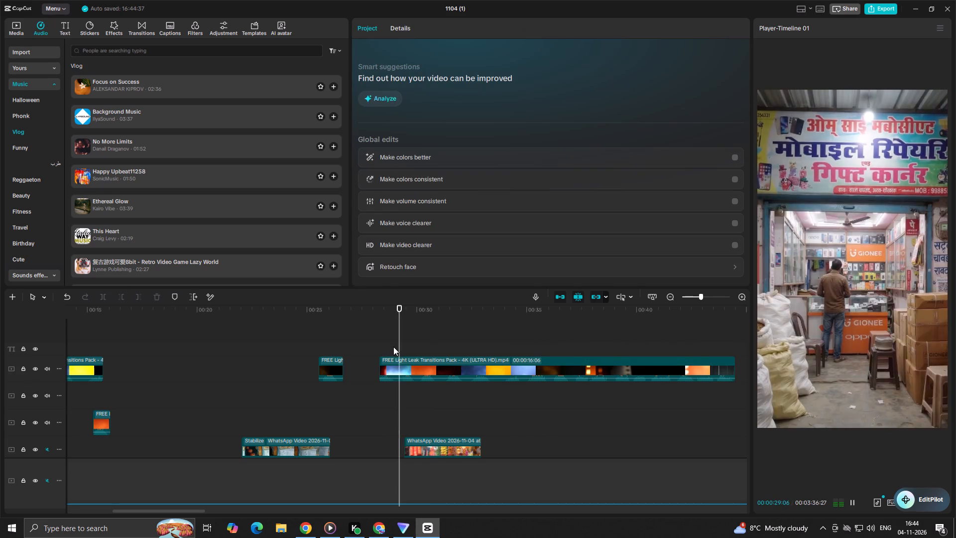
pyautogui.press('space')
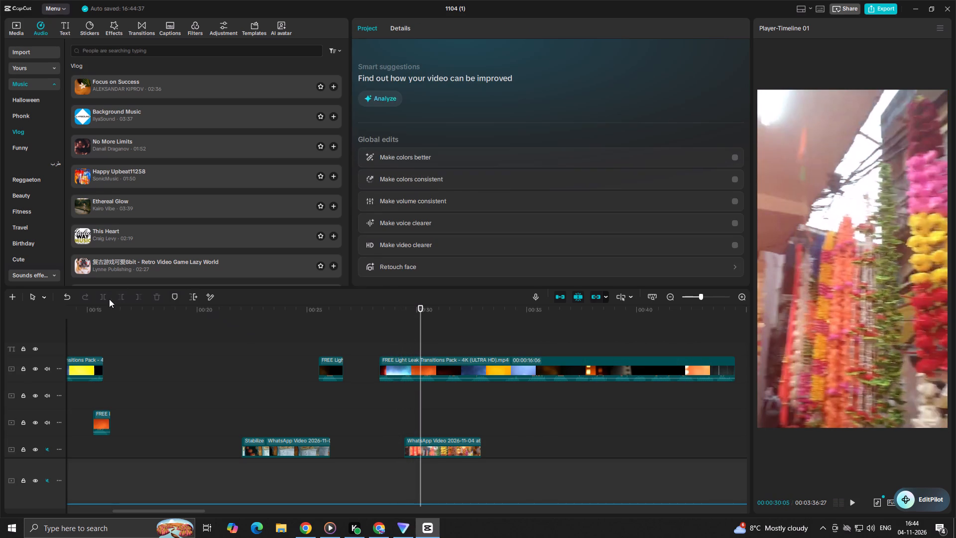
# Split the long light leak clip at 30:05 and replay the cut from the shop front to the garland clip.
pyautogui.click(426, 365)
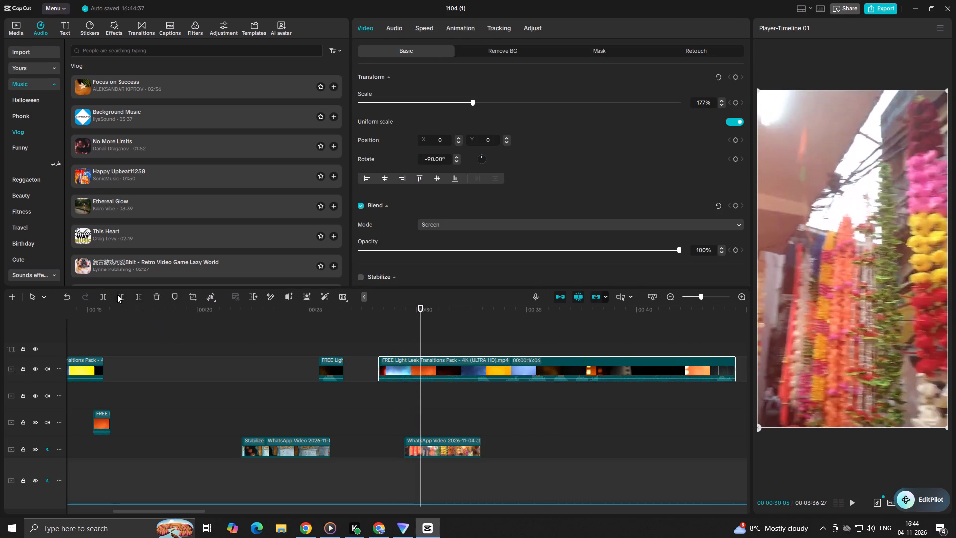
pyautogui.click(106, 295)
pyautogui.click(371, 345)
pyautogui.press('space')
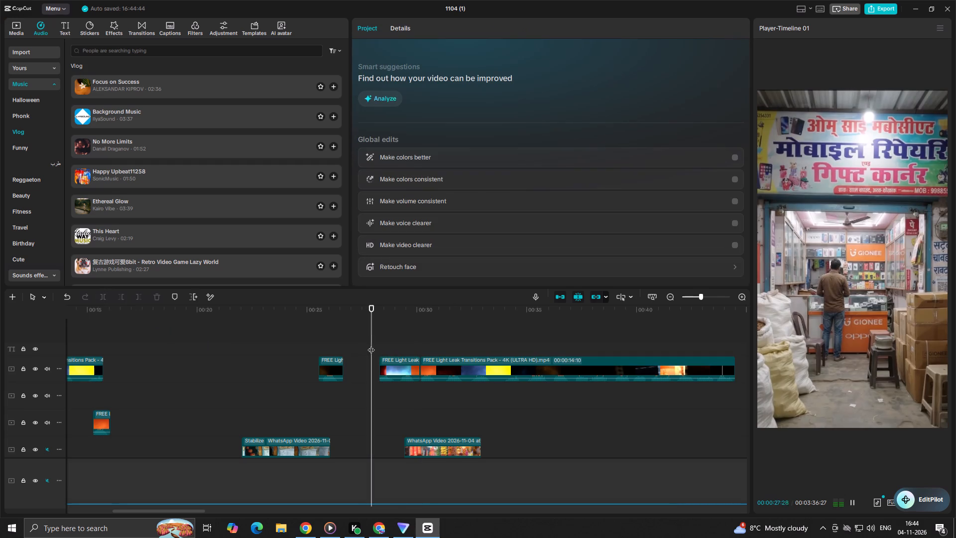
pyautogui.press('space')
pyautogui.press('space')
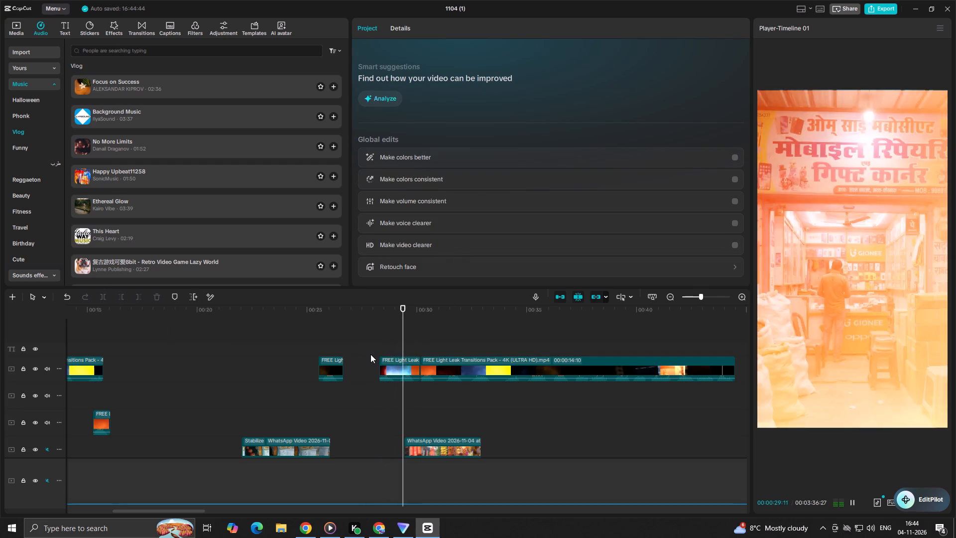
pyautogui.press('space')
# Shift the long remaining light leak piece to start at about 32.6 s, over the garland clip's end, and replay both light leaks.
pyautogui.moveTo(450, 375); pyautogui.dragTo(504, 364)
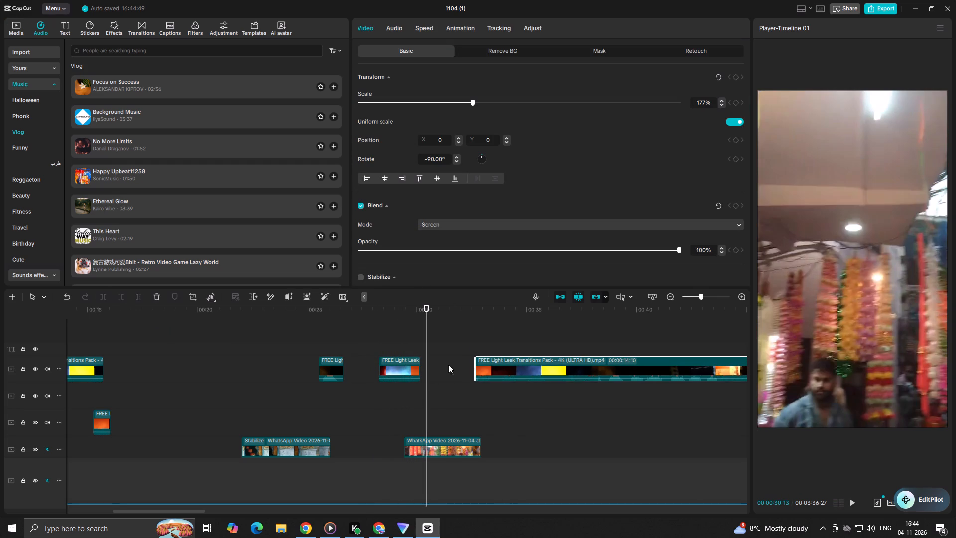
pyautogui.scroll(-10, 406, 366)
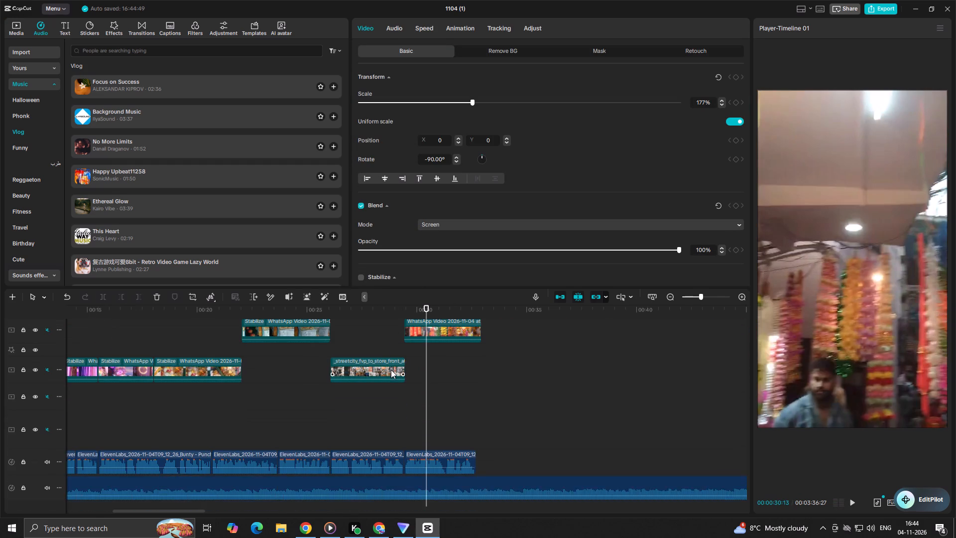
pyautogui.scroll(9, 391, 370)
pyautogui.click(360, 393)
pyautogui.press('space')
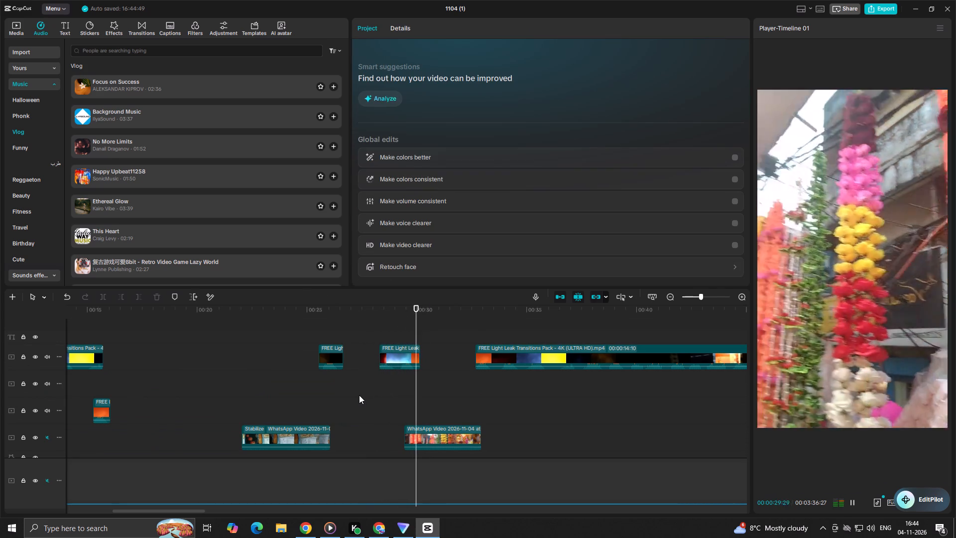
pyautogui.press('space')
pyautogui.click(375, 398)
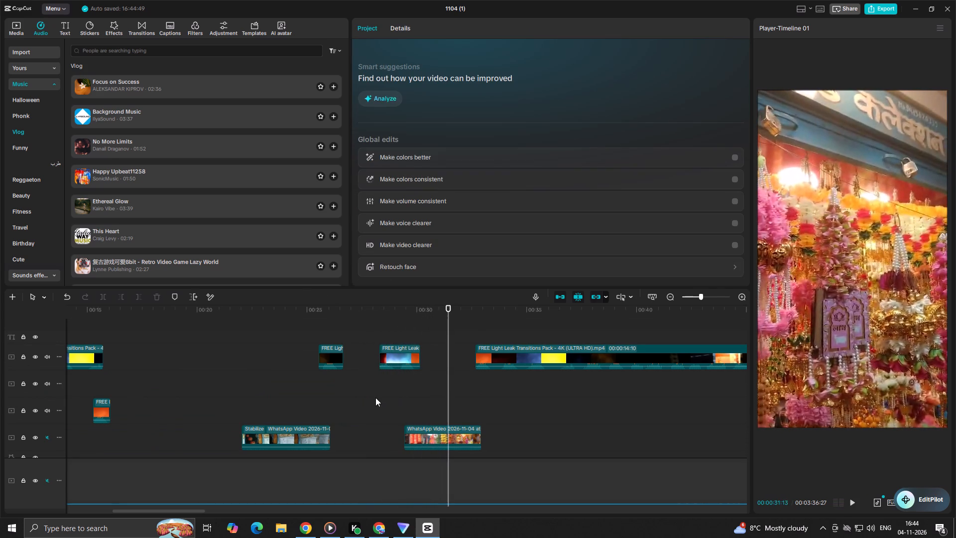
pyautogui.press('space')
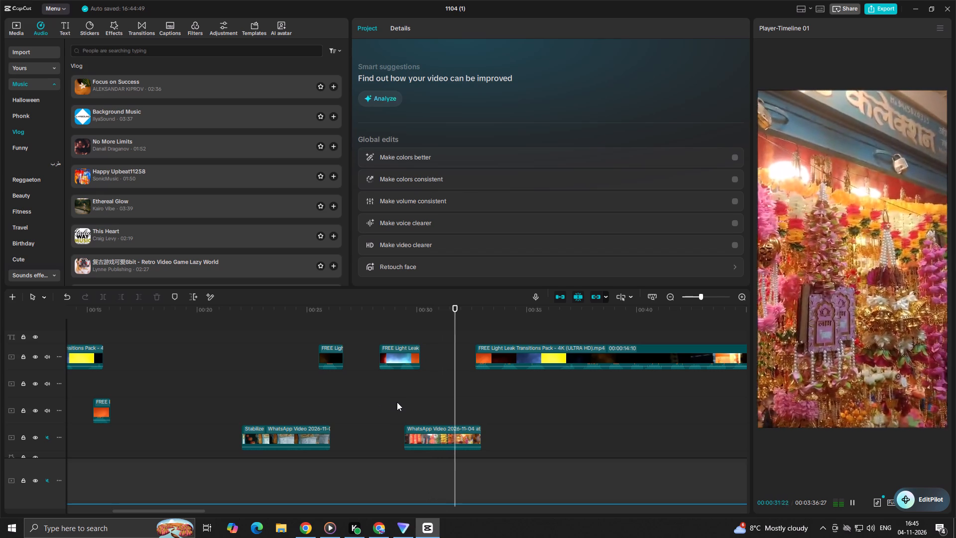
pyautogui.press('space')
pyautogui.click(393, 401)
pyautogui.press('space')
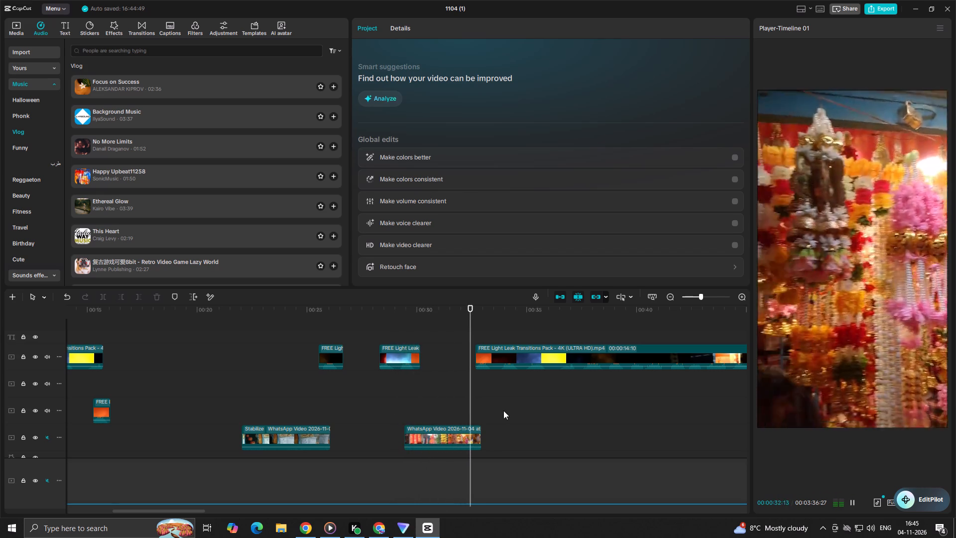
# Trim off the last light leak piece after 33:24 and play past the end of the edit.
pyautogui.press('space')
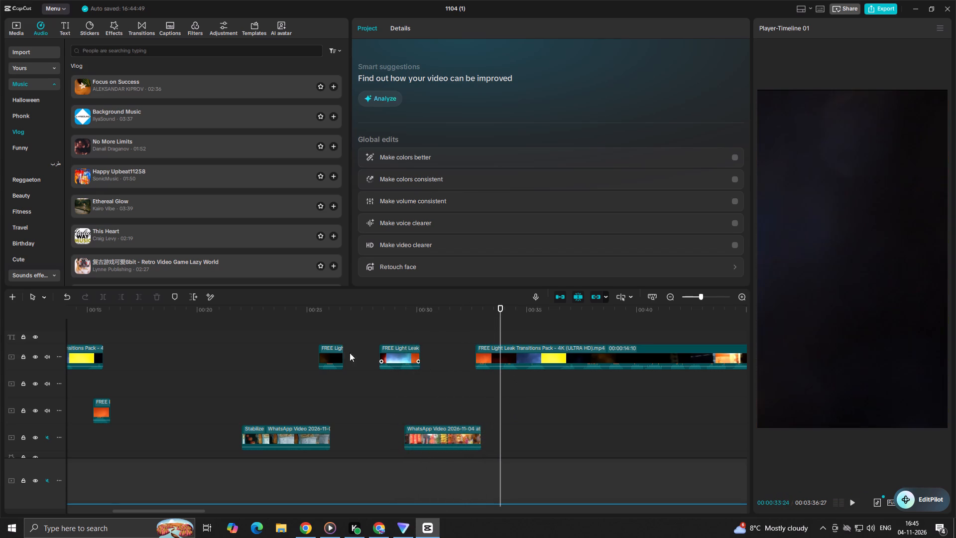
pyautogui.click(505, 354)
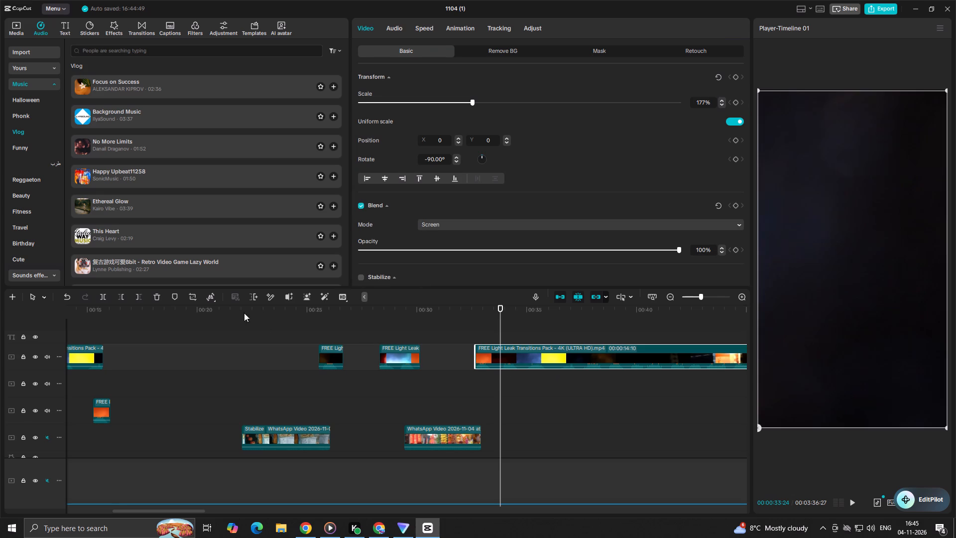
pyautogui.click(140, 296)
pyautogui.click(469, 401)
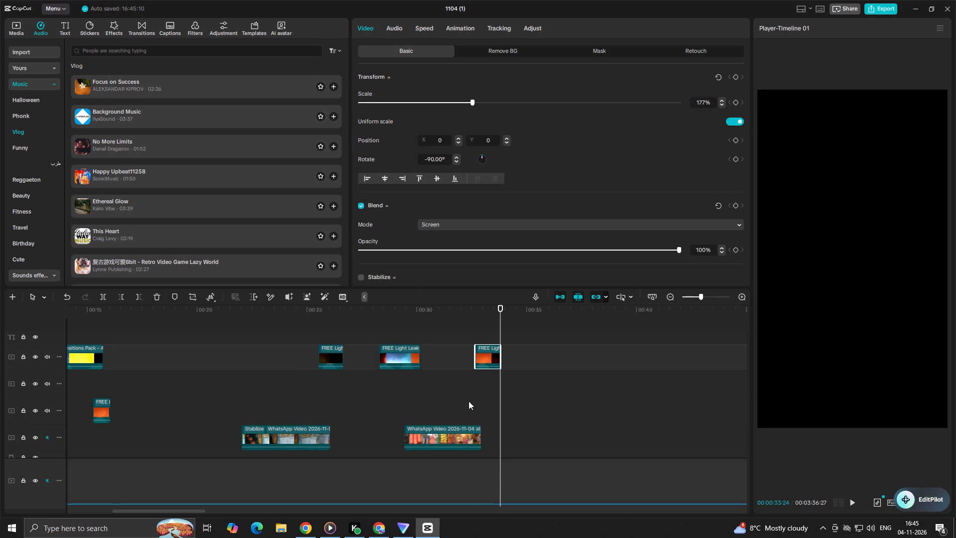
pyautogui.press('space')
pyautogui.scroll(-5, 493, 406)
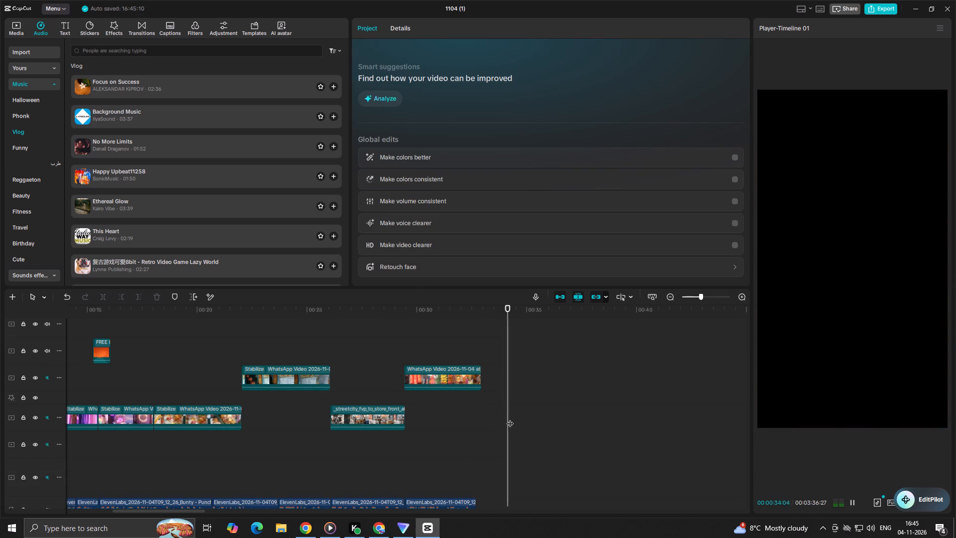
pyautogui.scroll(-2, 510, 418)
pyautogui.press('space')
# Set the Background Music volume to -13.9 dB and play the edit through to the end of the voice-over.
pyautogui.click(477, 416)
pyautogui.moveTo(477, 416); pyautogui.dragTo(0, 411)
pyautogui.press('space')
pyautogui.scroll(-11, 298, 442)
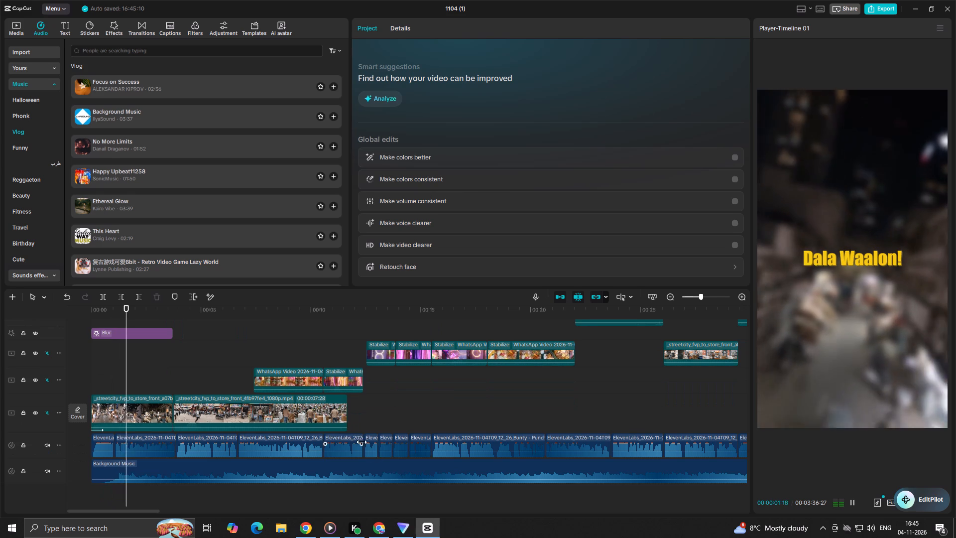
pyautogui.press('space')
pyautogui.click(398, 469)
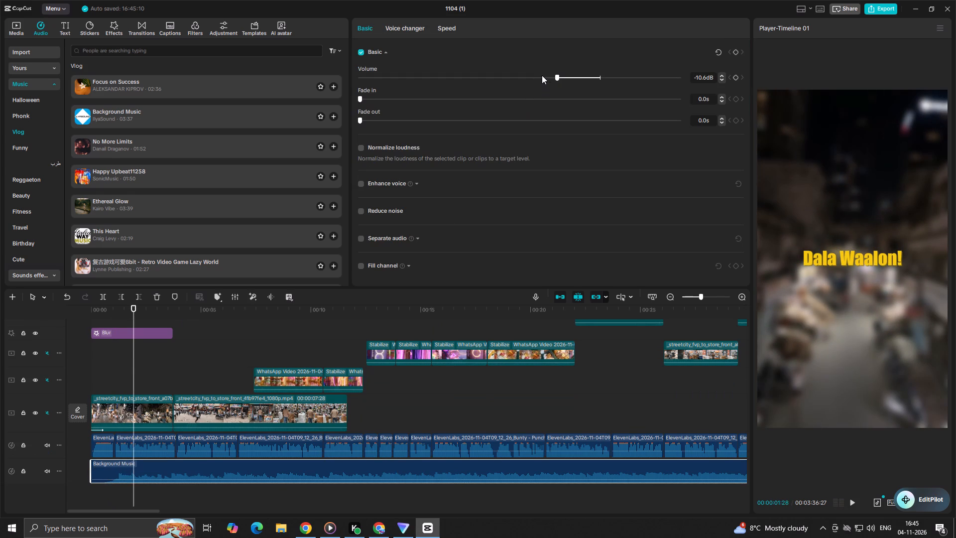
pyautogui.click(542, 75)
pyautogui.press('space')
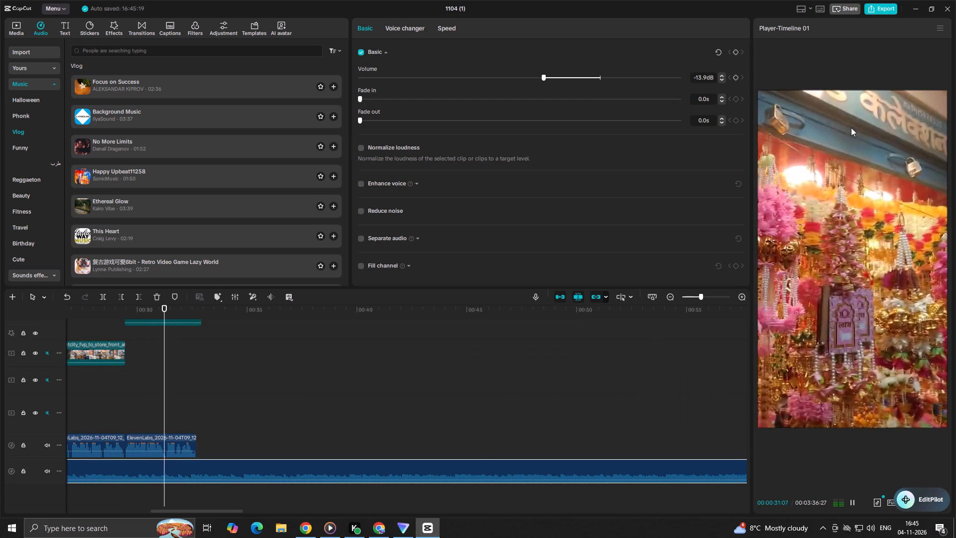
pyautogui.press('space')
# Turn on Stabilize at the Most stable level for the final garland clip that starts at about 29.5 s.
pyautogui.scroll(-2, 181, 371)
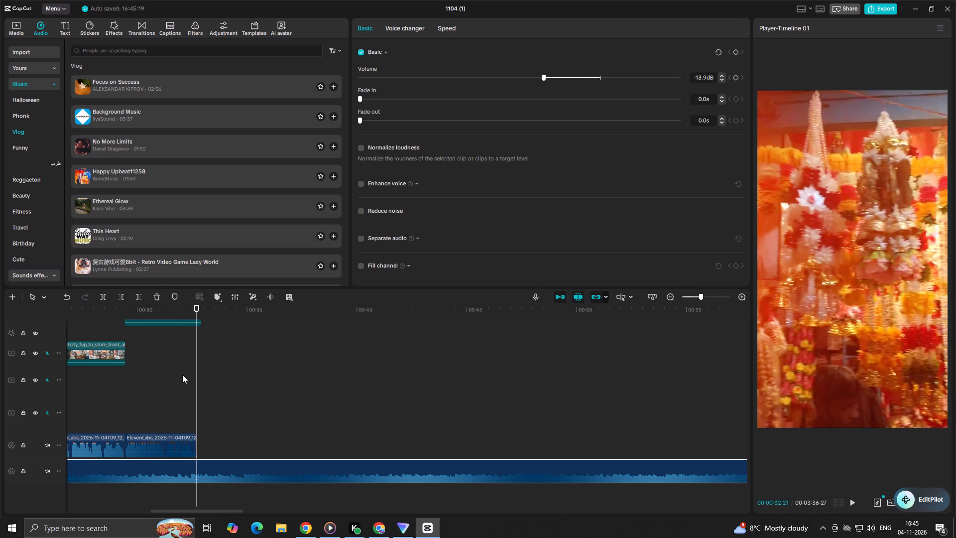
pyautogui.scroll(-1, 182, 375)
pyautogui.scroll(4, 177, 372)
pyautogui.click(172, 353)
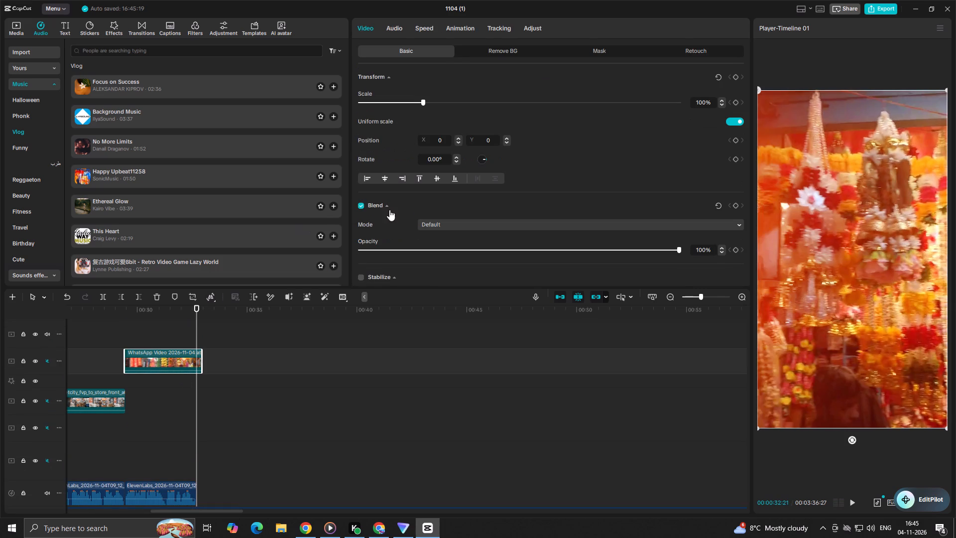
pyautogui.scroll(-3, 403, 204)
pyautogui.click(361, 143)
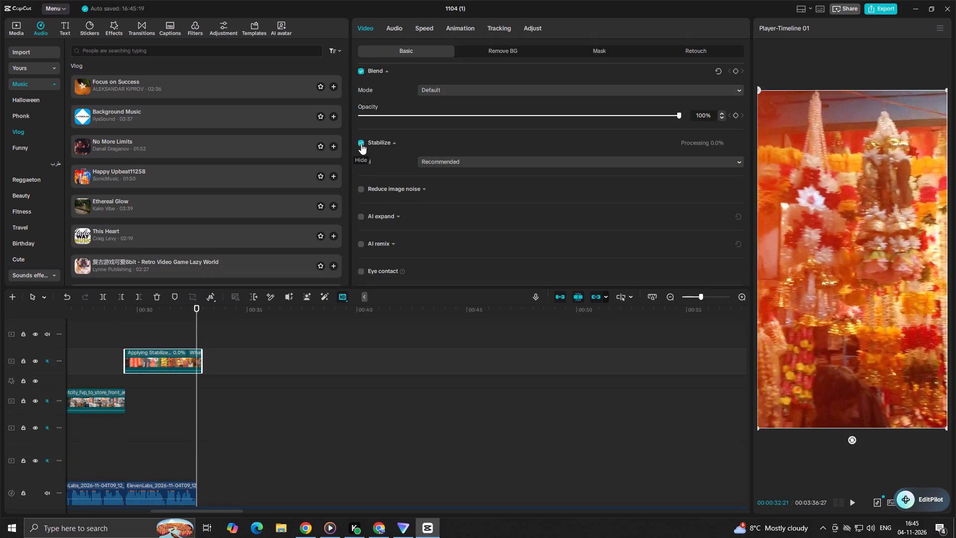
pyautogui.click(438, 161)
pyautogui.click(432, 212)
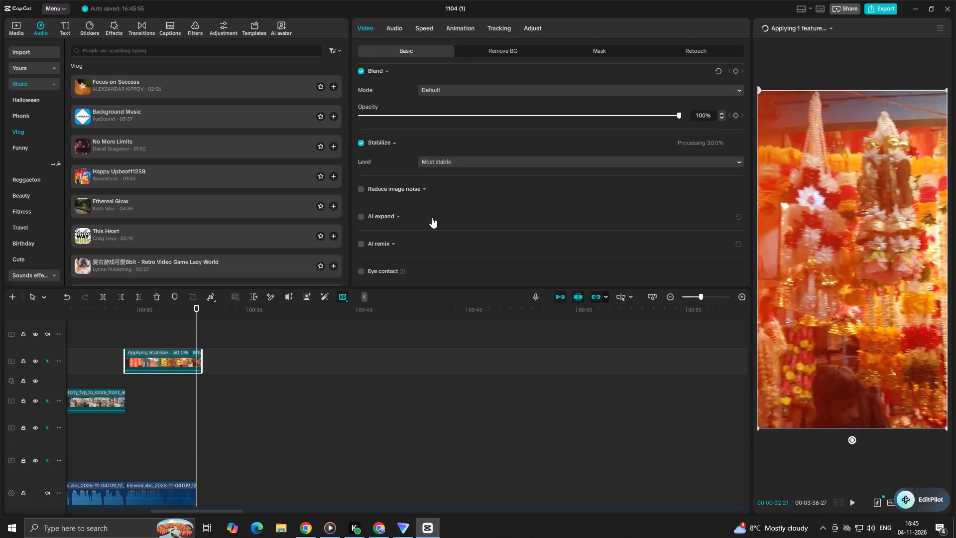
# Turn on Stabilize at the Most stable level for the streetcity store-front clip that starts at about 26 s.
pyautogui.click(201, 409)
pyautogui.moveTo(201, 409); pyautogui.dragTo(109, 430)
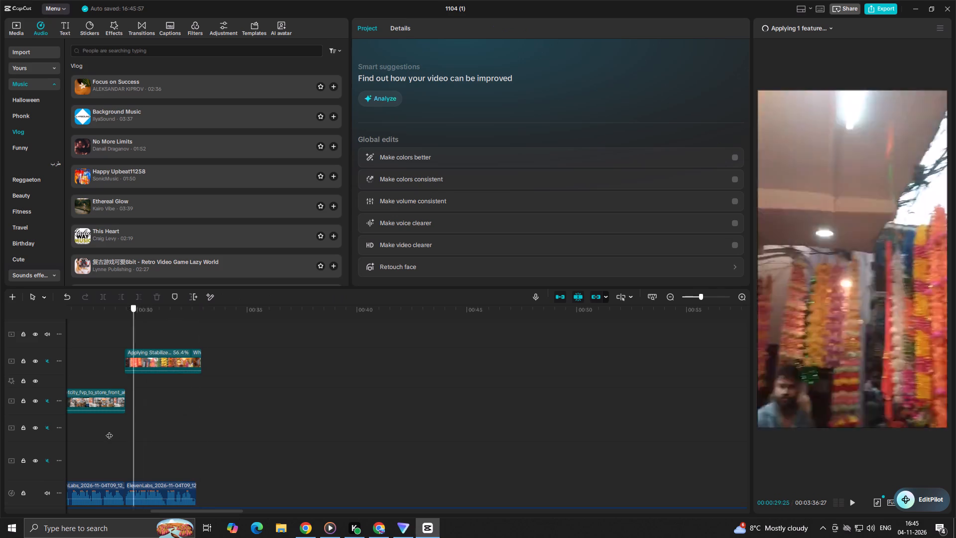
pyautogui.moveTo(109, 430); pyautogui.dragTo(85, 436)
pyautogui.click(207, 400)
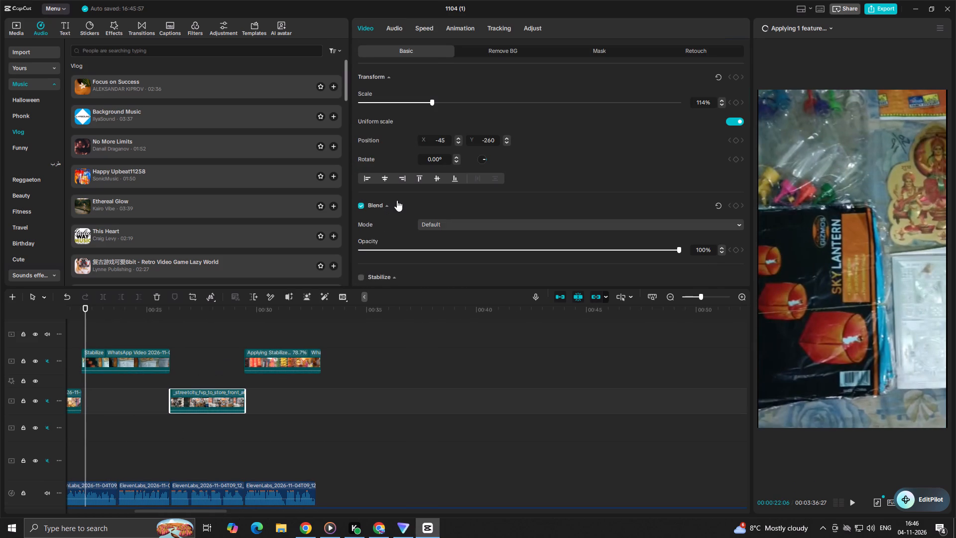
pyautogui.scroll(-2, 397, 200)
pyautogui.click(358, 184)
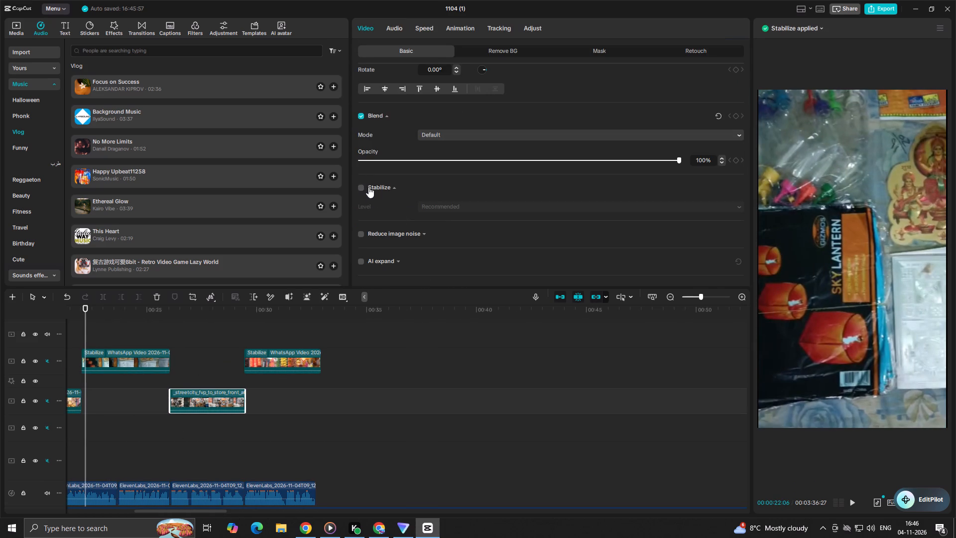
pyautogui.click(363, 188)
pyautogui.click(463, 208)
pyautogui.click(445, 255)
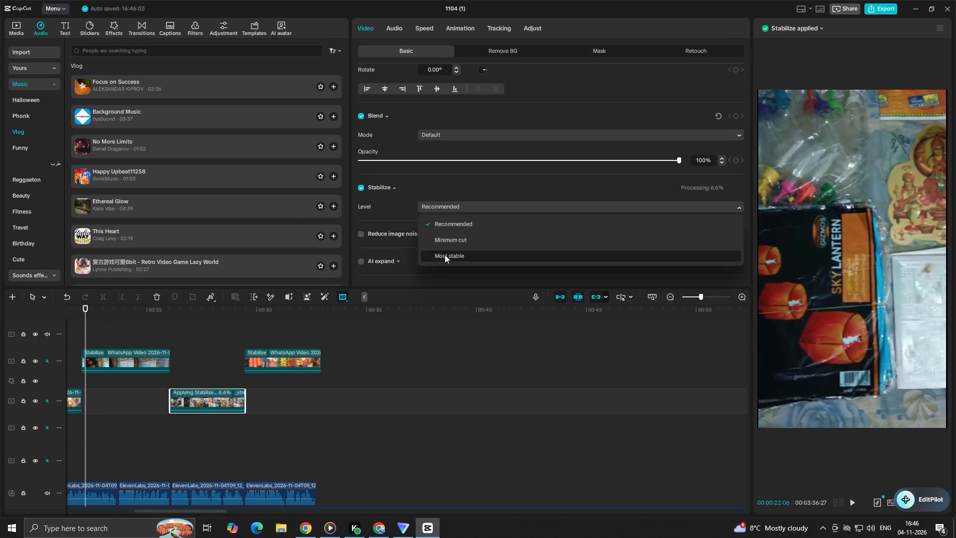
# Check the Stabilize setting on the earlier WhatsApp Video clips, from the one at about 22 s back to the one at about 10 s.
pyautogui.click(120, 366)
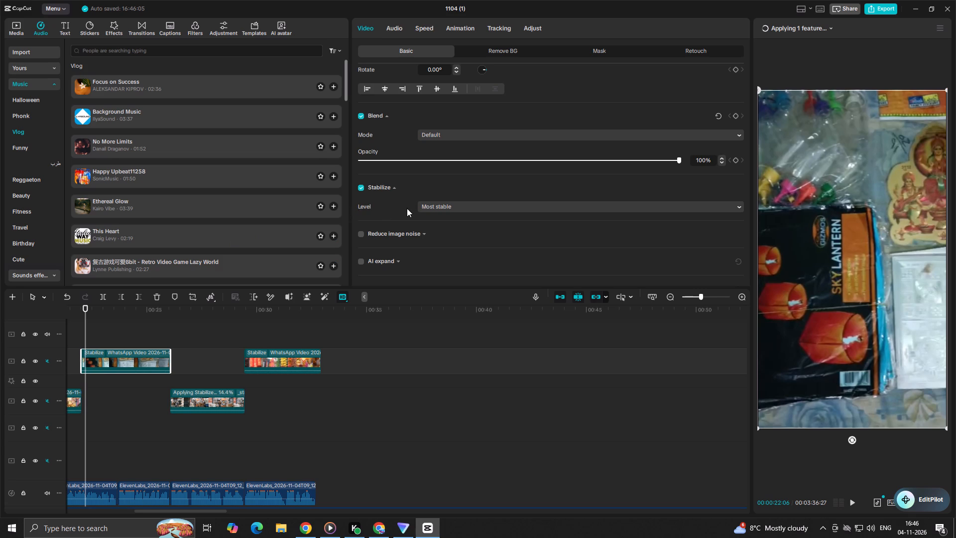
pyautogui.click(98, 419)
pyautogui.moveTo(97, 418); pyautogui.dragTo(83, 429)
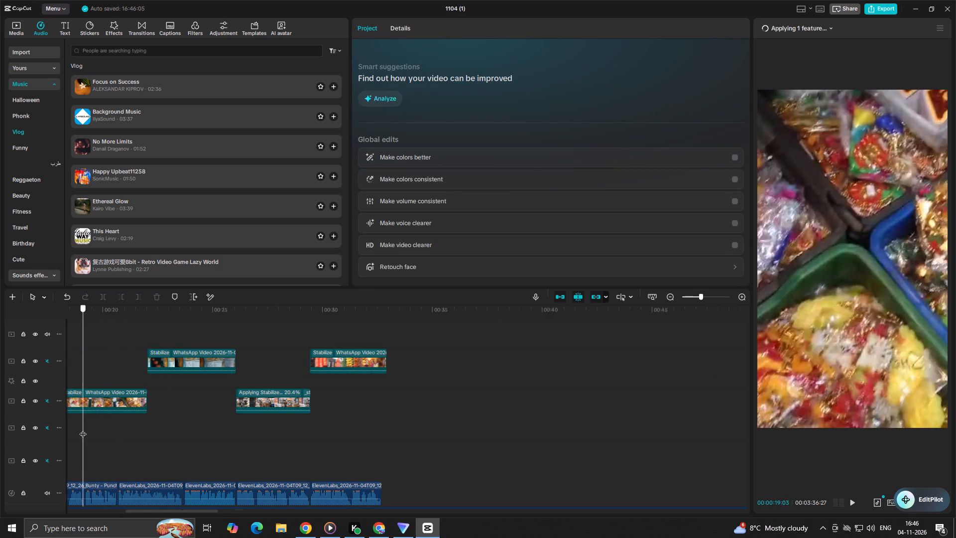
pyautogui.moveTo(83, 429); pyautogui.dragTo(82, 429)
pyautogui.click(151, 396)
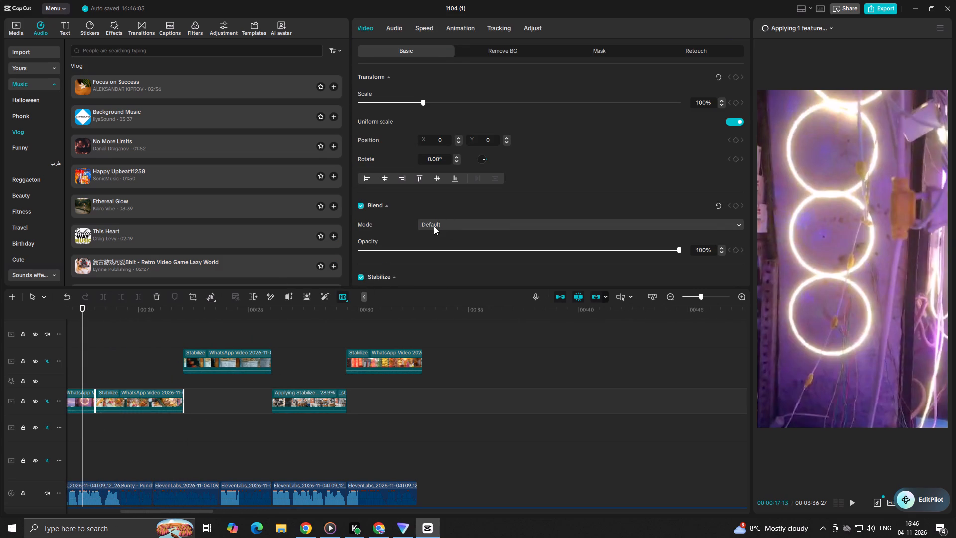
pyautogui.scroll(-2, 429, 211)
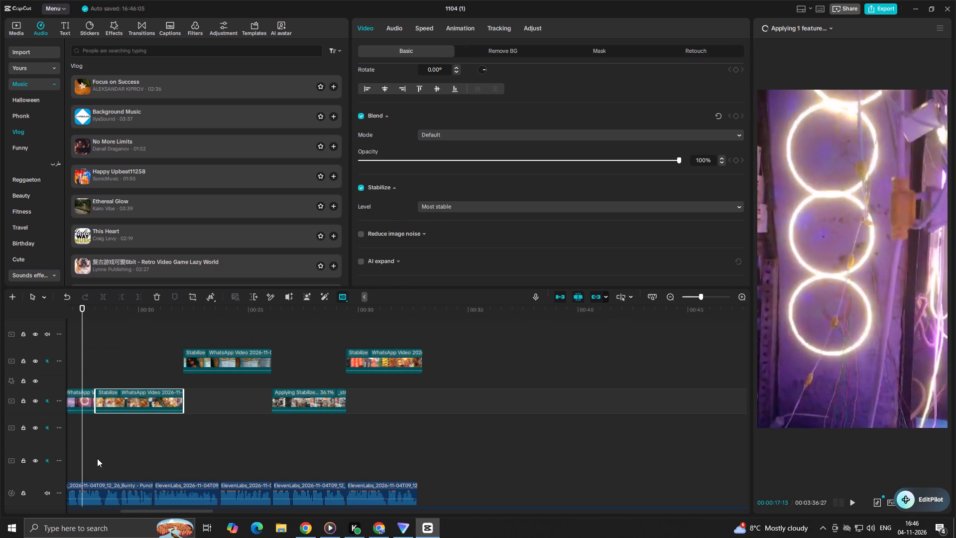
pyautogui.click(97, 456)
pyautogui.moveTo(98, 454); pyautogui.dragTo(93, 456)
pyautogui.click(152, 402)
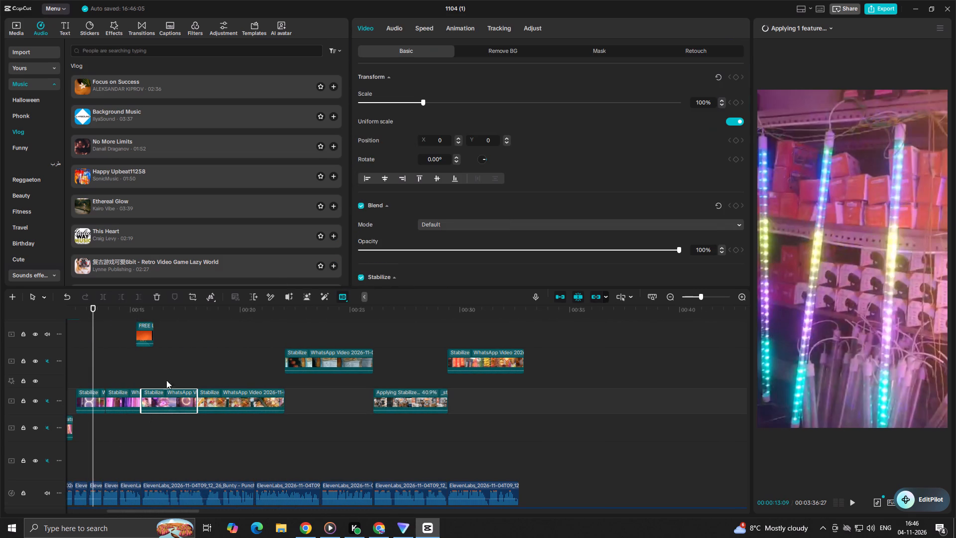
pyautogui.scroll(-2, 426, 225)
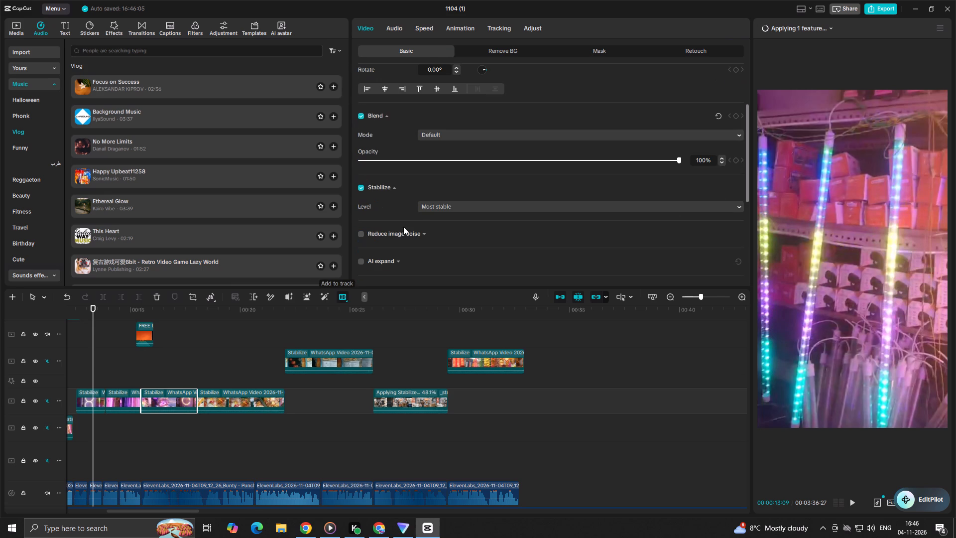
pyautogui.click(119, 400)
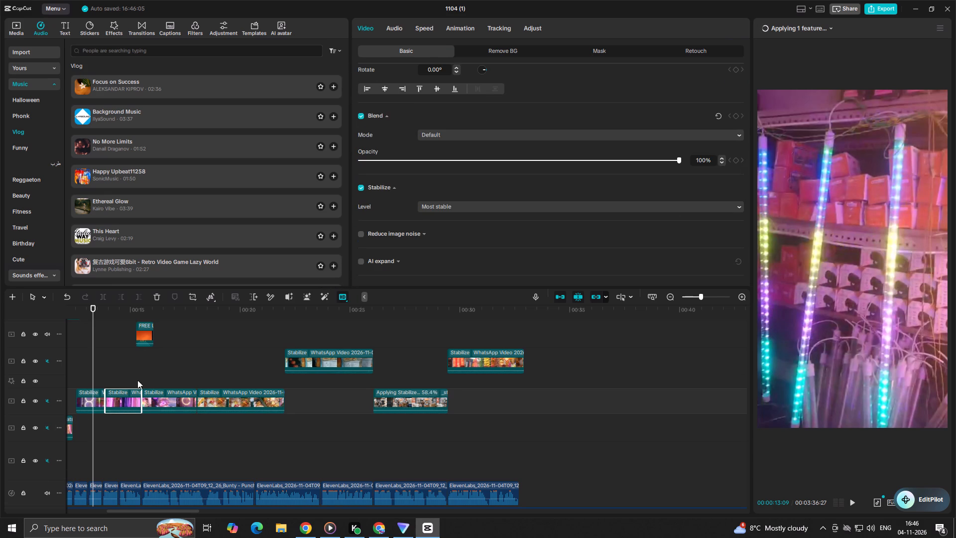
pyautogui.click(116, 367)
pyautogui.moveTo(116, 367); pyautogui.dragTo(99, 376)
pyautogui.click(228, 404)
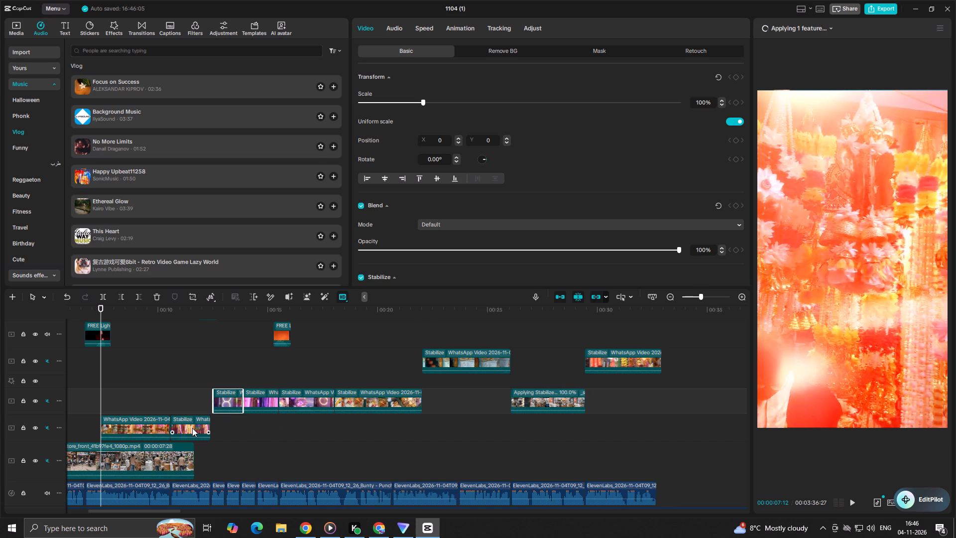
pyautogui.click(192, 428)
# Turn on Stabilize at the Most stable level for the WhatsApp Video clip that starts at about 7 s.
pyautogui.click(149, 432)
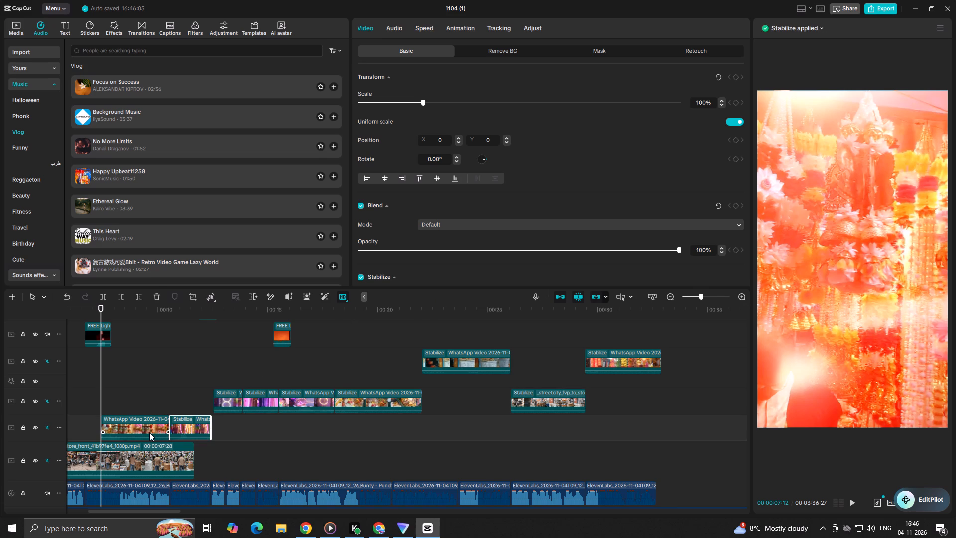
pyautogui.click(362, 278)
pyautogui.scroll(-2, 417, 265)
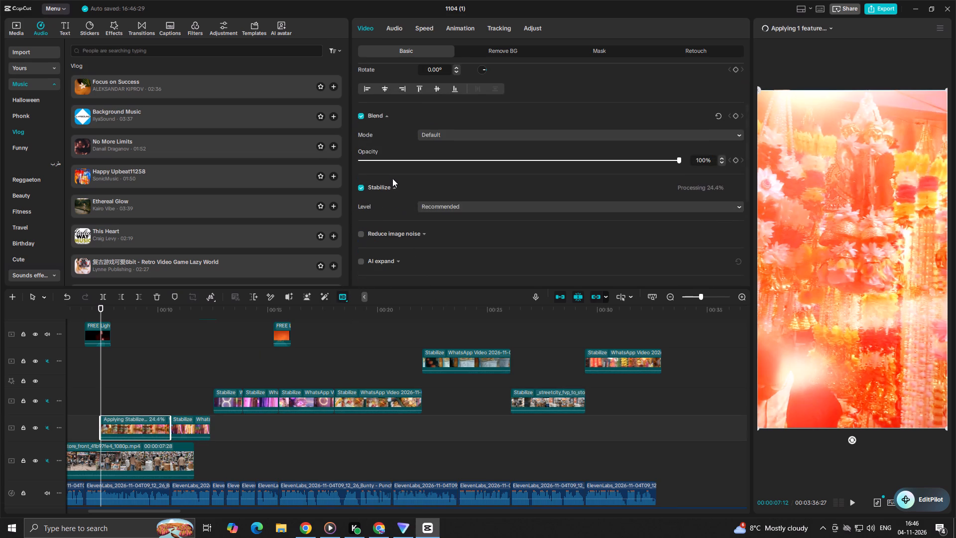
pyautogui.click(452, 210)
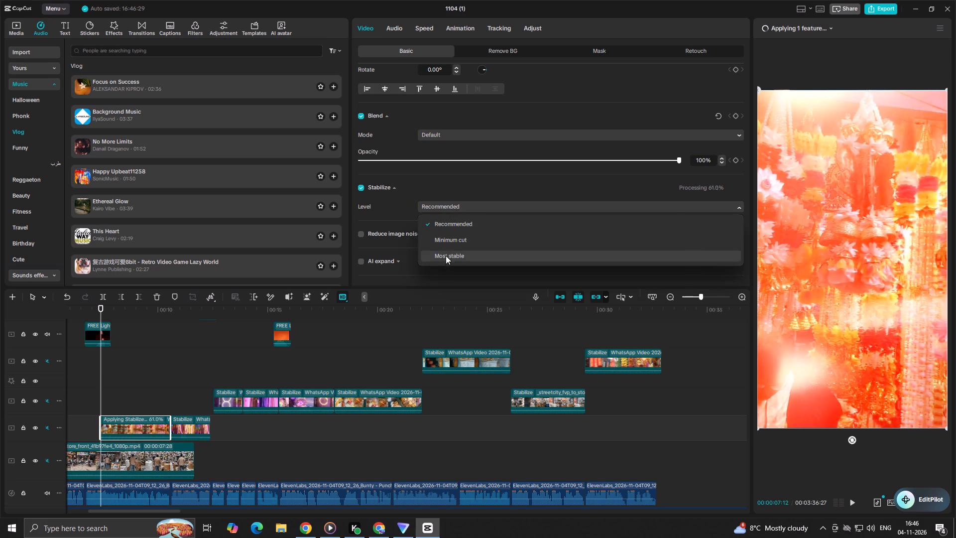
pyautogui.click(446, 253)
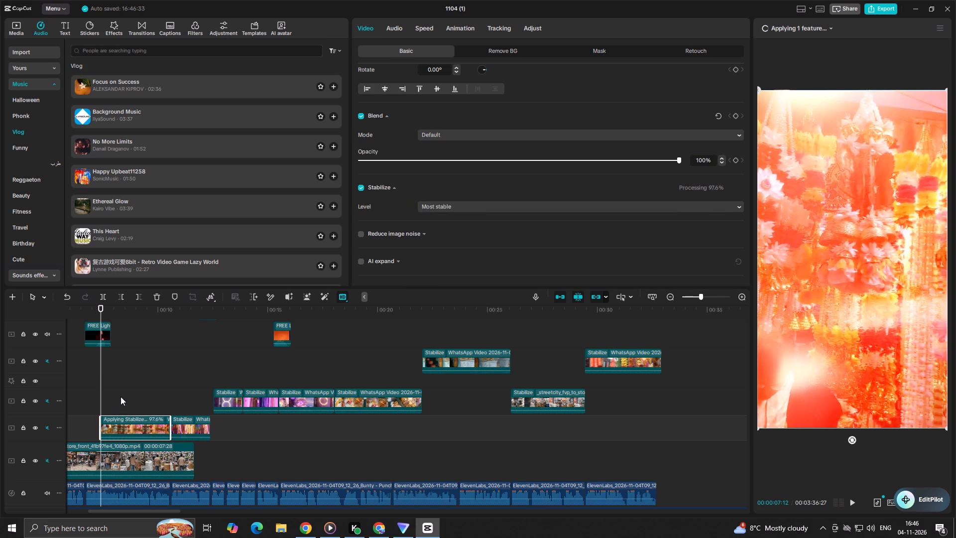
# Play back the blurred opening and the end of the final garland clip to review both.
pyautogui.click(120, 397)
pyautogui.moveTo(120, 397); pyautogui.dragTo(94, 407)
pyautogui.click(190, 462)
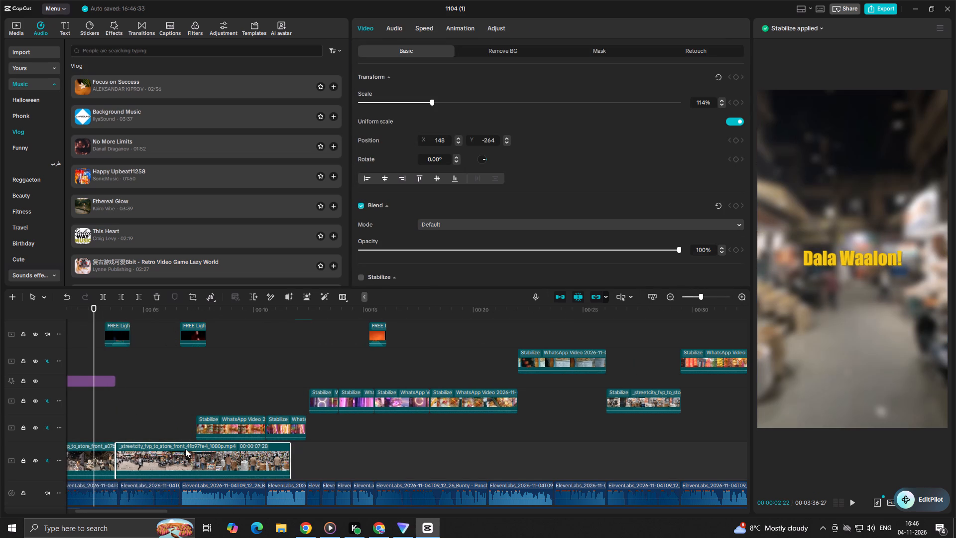
pyautogui.click(248, 399)
pyautogui.scroll(-12, 248, 399)
pyautogui.click(212, 418)
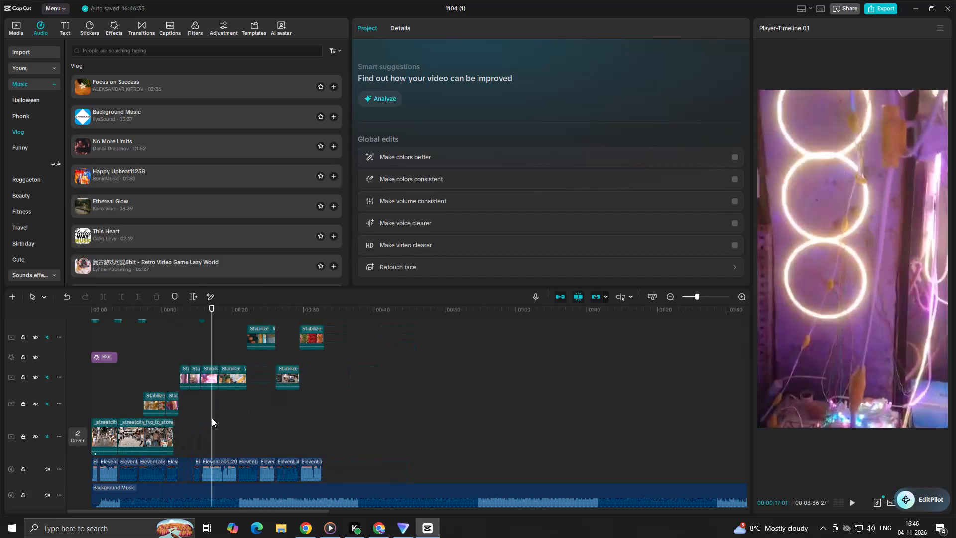
pyautogui.moveTo(212, 418); pyautogui.dragTo(0, 468)
pyautogui.press('space')
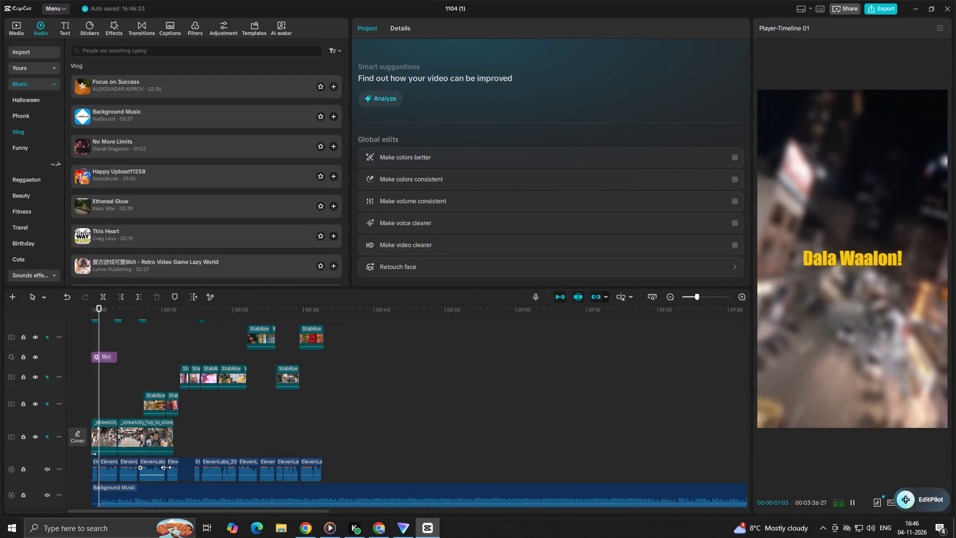
pyautogui.press('space')
pyautogui.click(327, 432)
pyautogui.moveTo(327, 432); pyautogui.dragTo(312, 441)
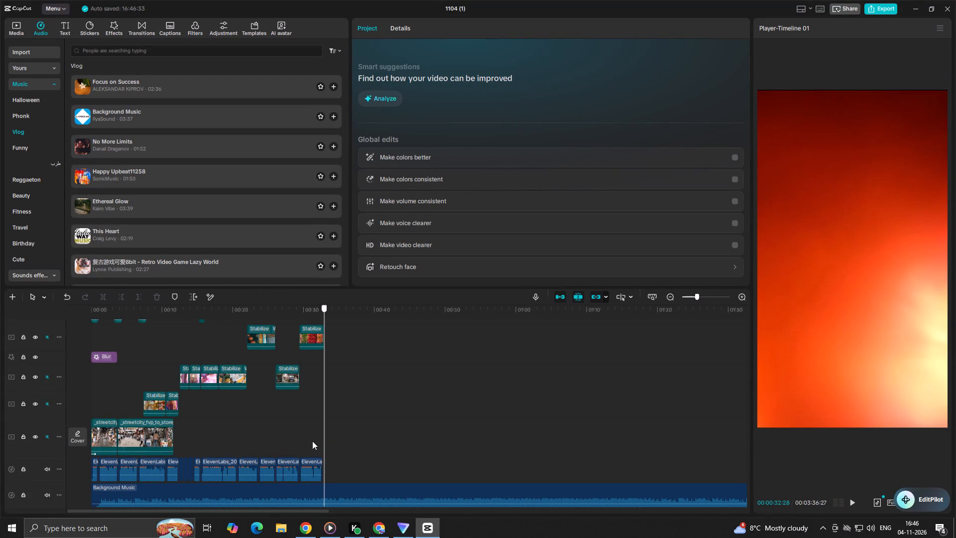
pyautogui.moveTo(312, 441); pyautogui.dragTo(311, 441)
pyautogui.press('space')
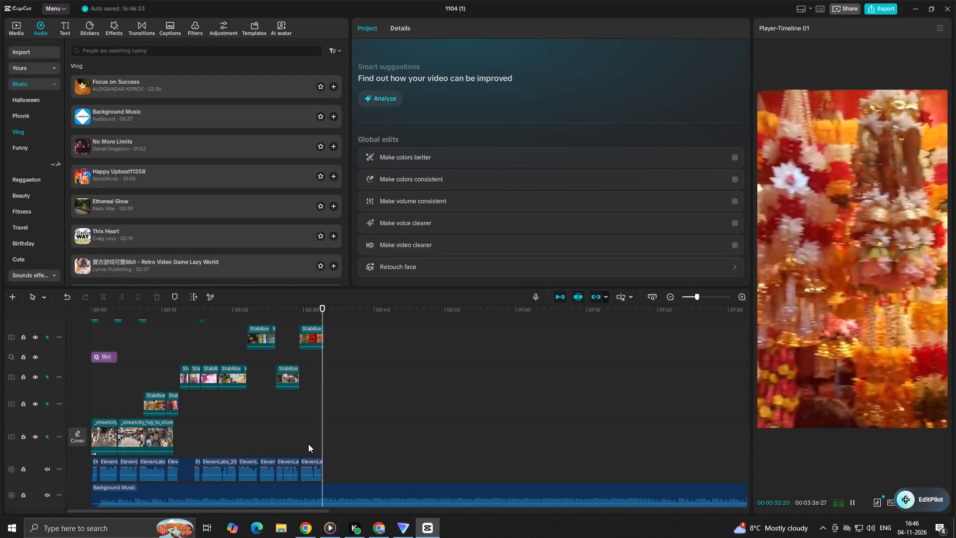
pyautogui.press('space')
# Trim off the Background Music after about 33:18, just past the end of the voice-over and final clip.
pyautogui.scroll(-4, 341, 446)
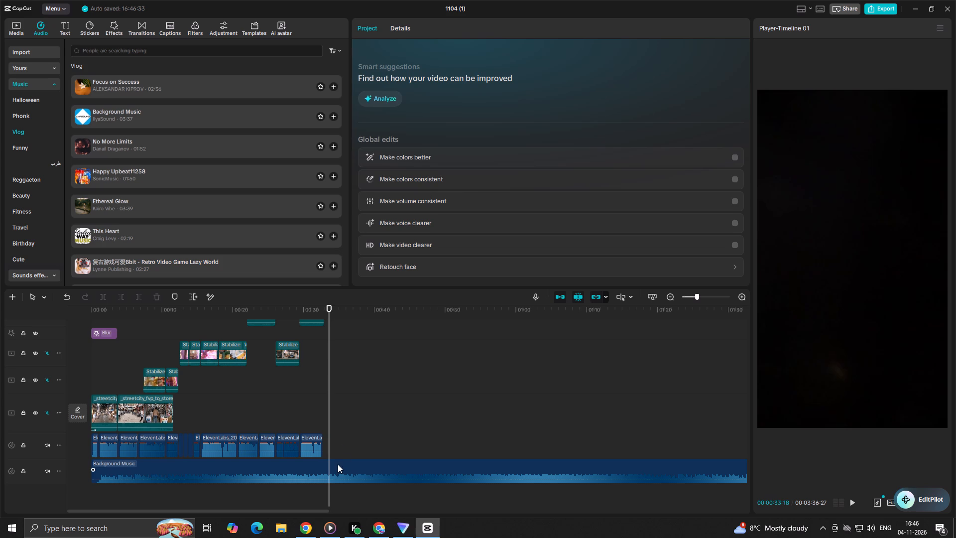
pyautogui.click(334, 471)
pyautogui.click(134, 297)
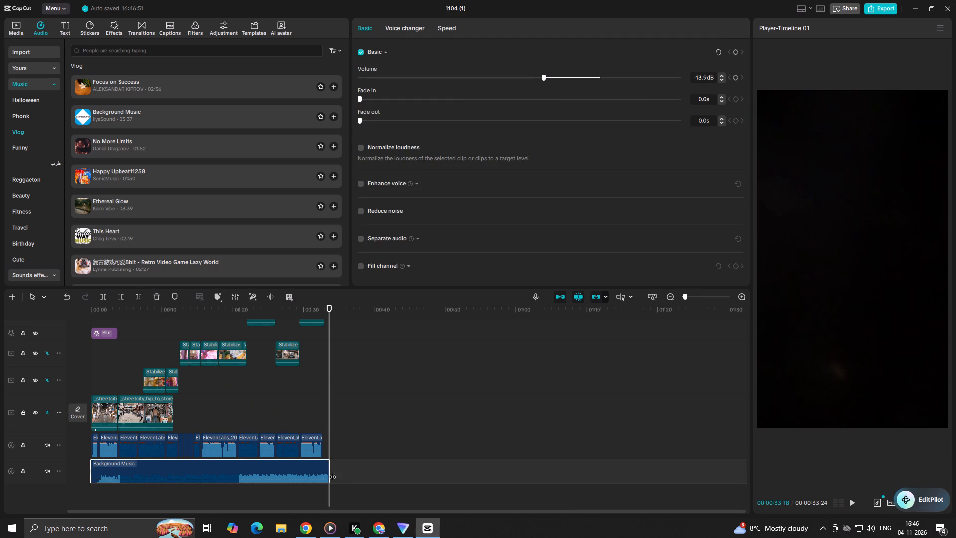
pyautogui.moveTo(330, 471); pyautogui.dragTo(328, 472)
pyautogui.moveTo(328, 472); pyautogui.dragTo(328, 475)
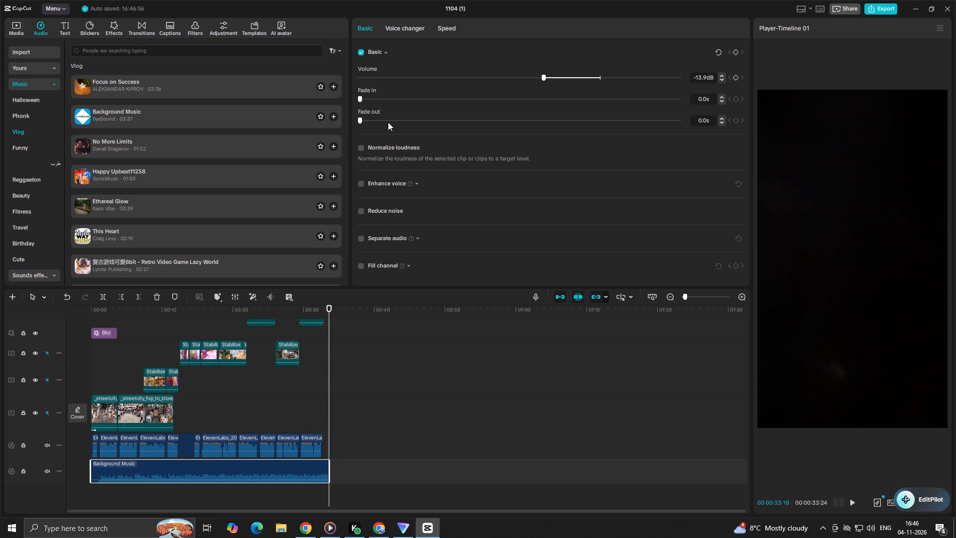
# Add a short fade-out to the Background Music and replay the ending.
pyautogui.click(391, 122)
pyautogui.click(292, 404)
pyautogui.press('space')
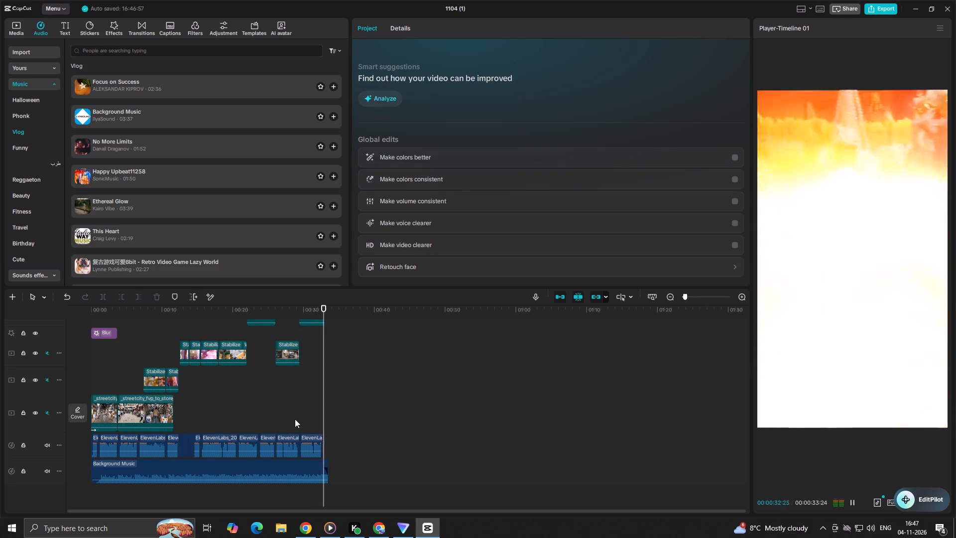
# Play the whole edit from the start into the final garland clip at about 30 s.
pyautogui.click(316, 404)
pyautogui.moveTo(317, 404); pyautogui.dragTo(259, 416)
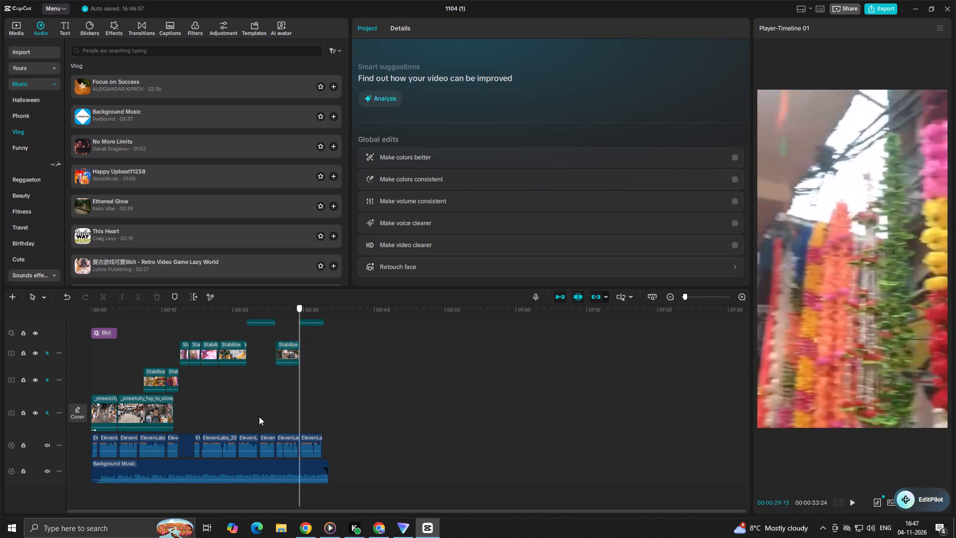
pyautogui.moveTo(259, 416); pyautogui.dragTo(0, 452)
pyautogui.click(223, 407)
pyautogui.moveTo(223, 407); pyautogui.dragTo(0, 438)
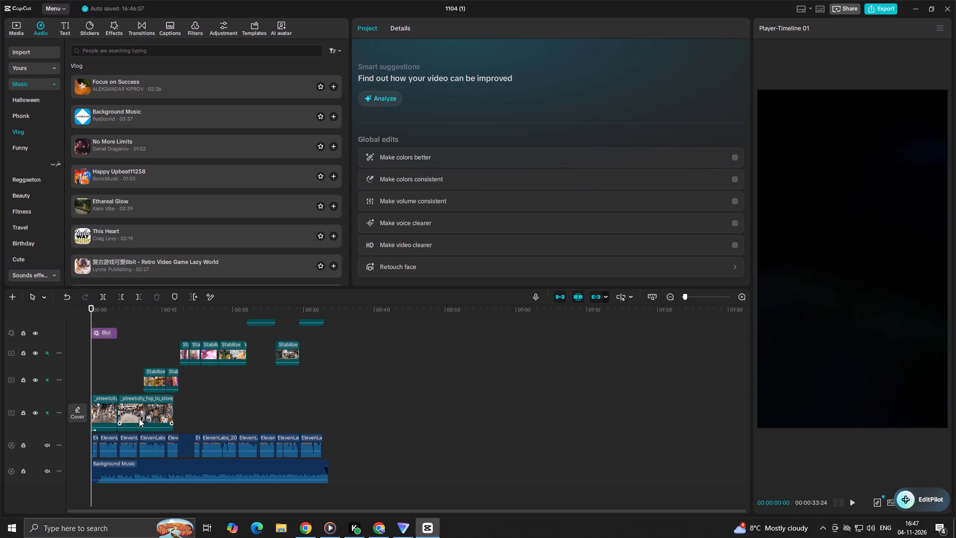
pyautogui.press('space')
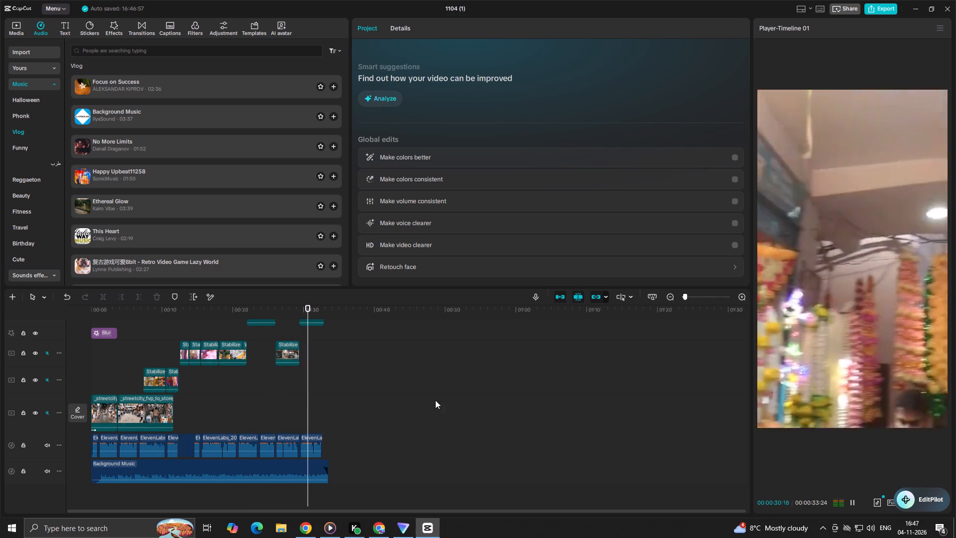
pyautogui.press('space')
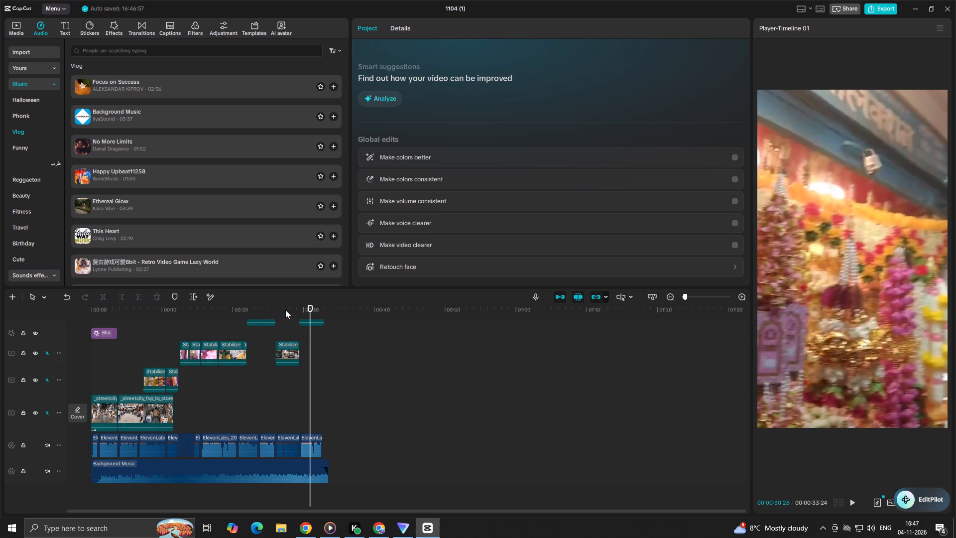
# Scrub through the store-front shots and the cut at about 26 s, and return the playhead to the start.
pyautogui.click(285, 310)
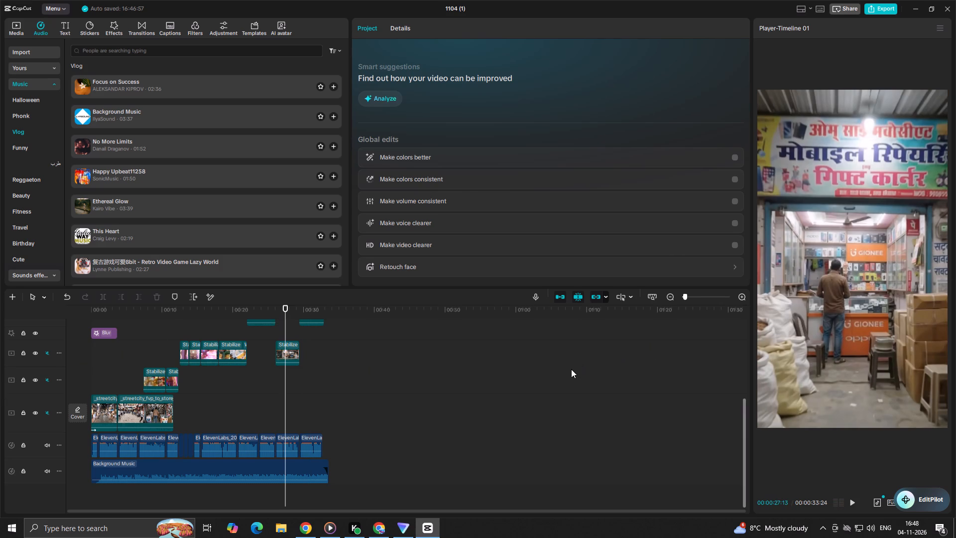
pyautogui.click(134, 308)
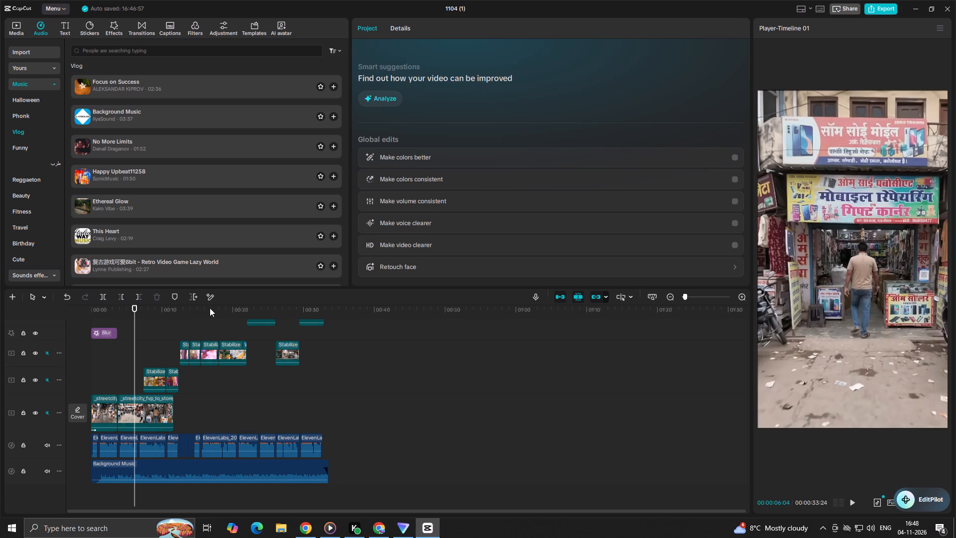
pyautogui.click(150, 310)
pyautogui.moveTo(149, 310); pyautogui.dragTo(275, 336)
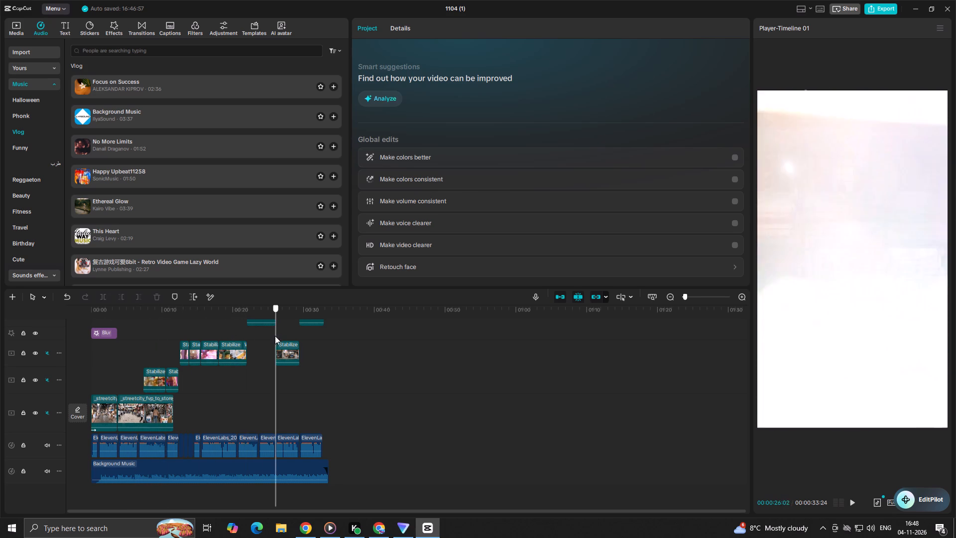
pyautogui.moveTo(275, 336); pyautogui.dragTo(271, 346)
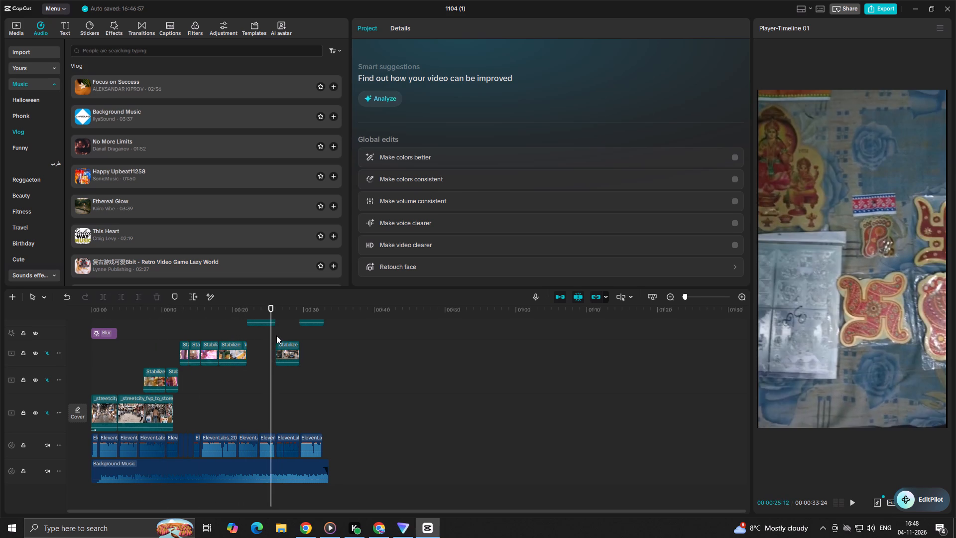
pyautogui.moveTo(270, 306); pyautogui.dragTo(286, 316)
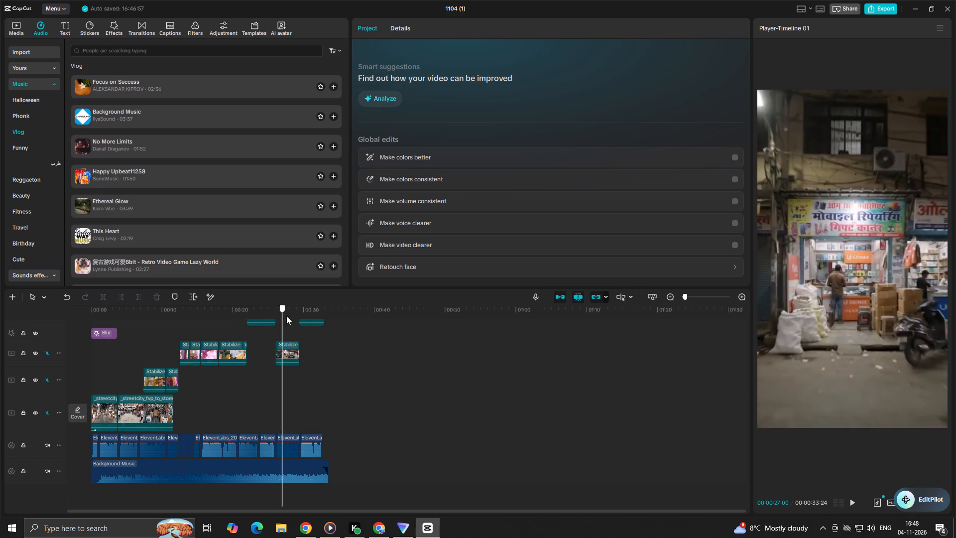
pyautogui.moveTo(286, 316); pyautogui.dragTo(0, 432)
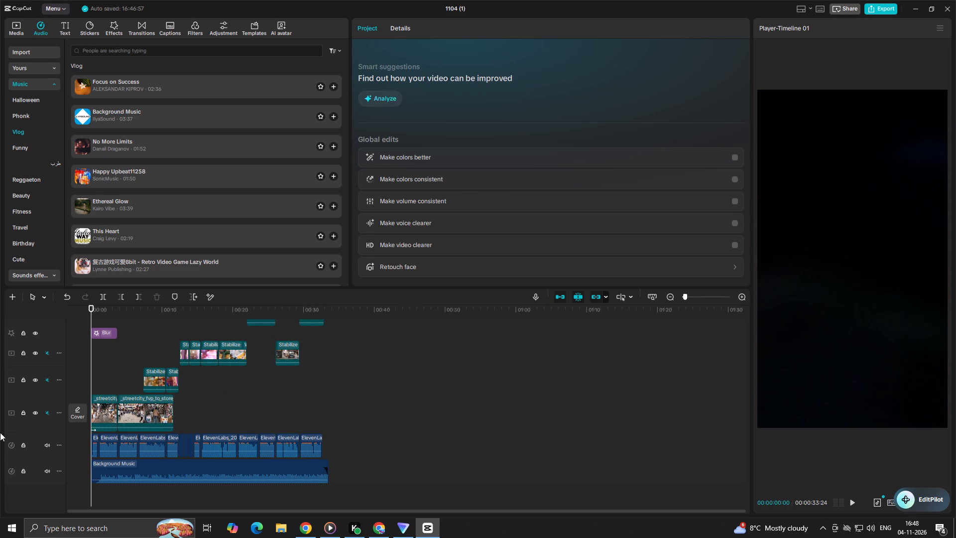